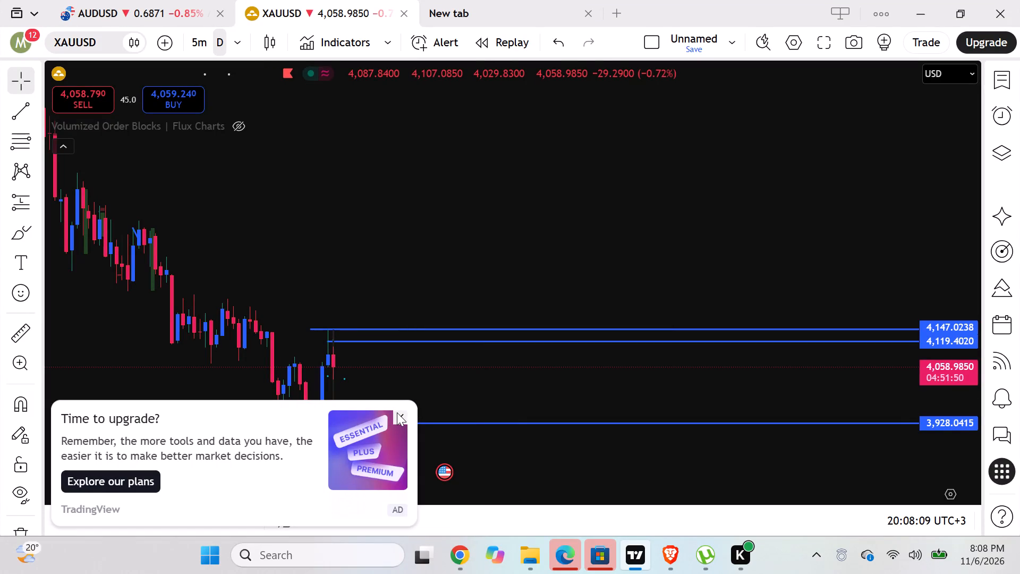
Dismiss the upgrade advertisement covering the XAUUSD chart.
{"action": "left_click", "coordinate": [397, 412]}
Switch the XAUUSD chart to the 1-hour timeframe and examine the recent candles around the marked position.
{"action": "scroll", "coordinate": [388, 209], "scroll_direction": "right", "scroll_amount": 1}
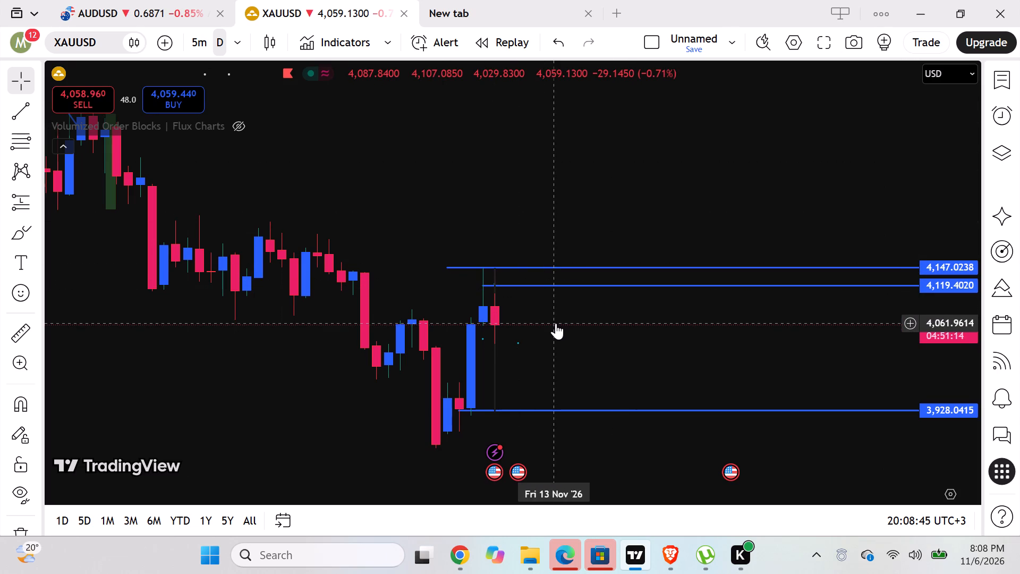
{"action": "left_click", "coordinate": [240, 41]}
{"action": "scroll", "coordinate": [288, 267], "scroll_direction": "down", "scroll_amount": 1}
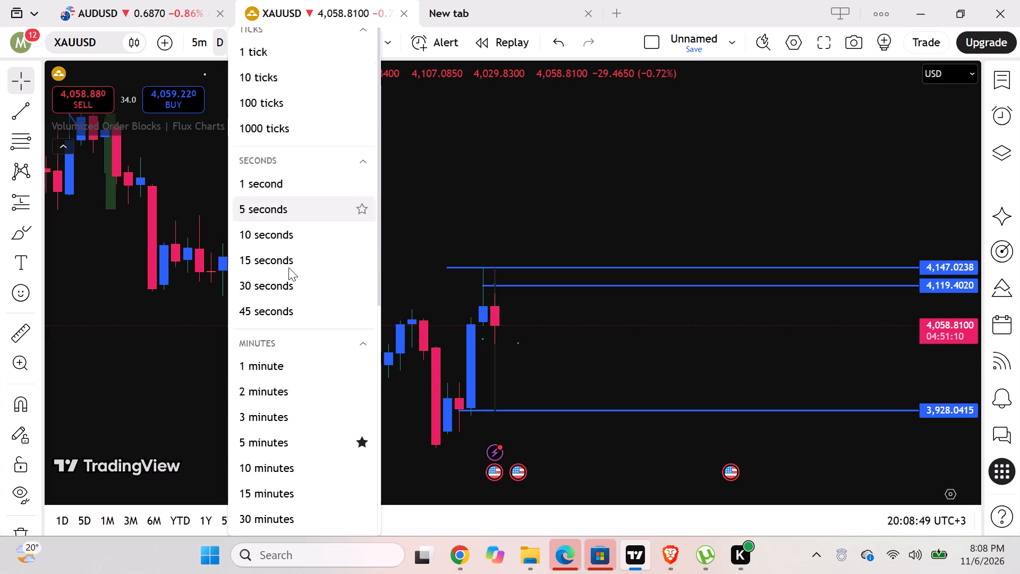
{"action": "scroll", "coordinate": [288, 267], "scroll_direction": "down", "scroll_amount": 1}
{"action": "left_click", "coordinate": [258, 406]}
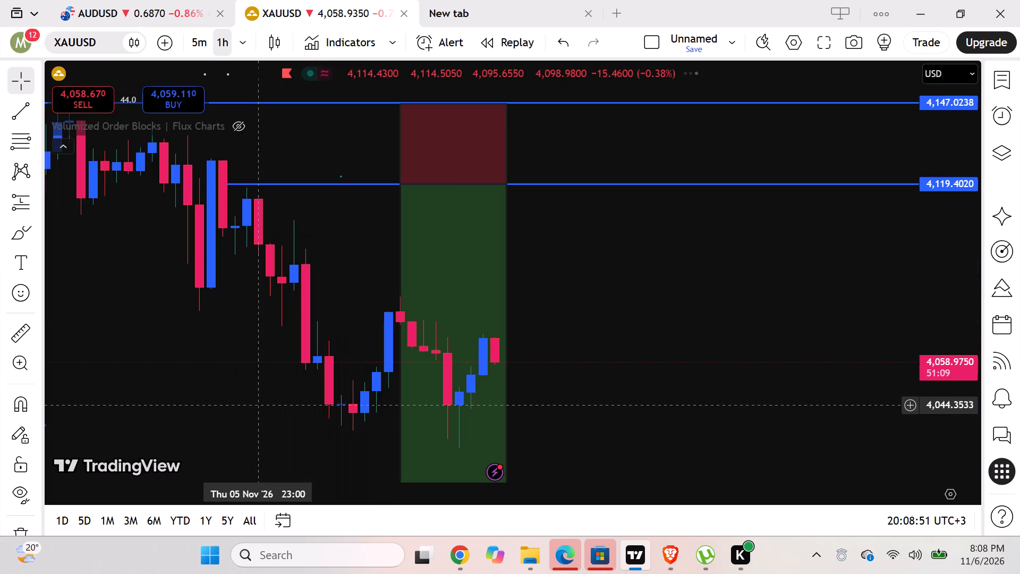
{"action": "scroll", "coordinate": [682, 329], "scroll_direction": "right", "scroll_amount": 2}
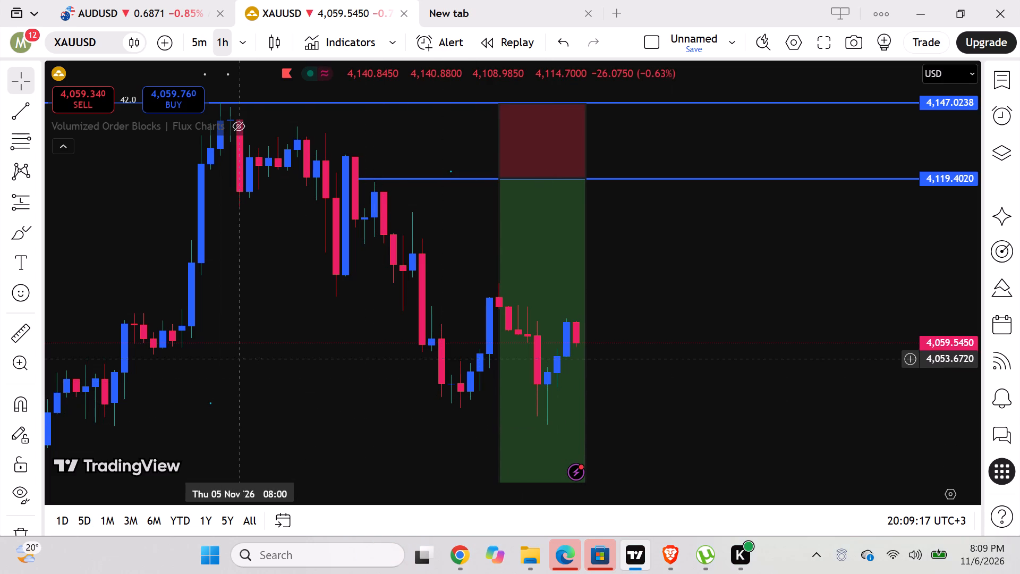
Switch the XAUUSD chart to the 1-day timeframe.
{"action": "left_click", "coordinate": [250, 47]}
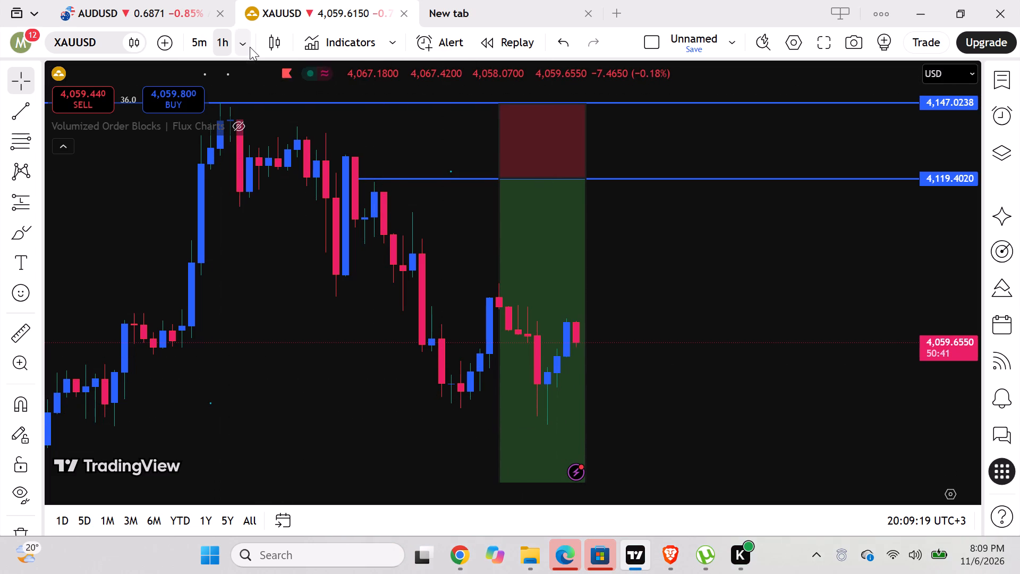
{"action": "scroll", "coordinate": [269, 386], "scroll_direction": "down", "scroll_amount": 4}
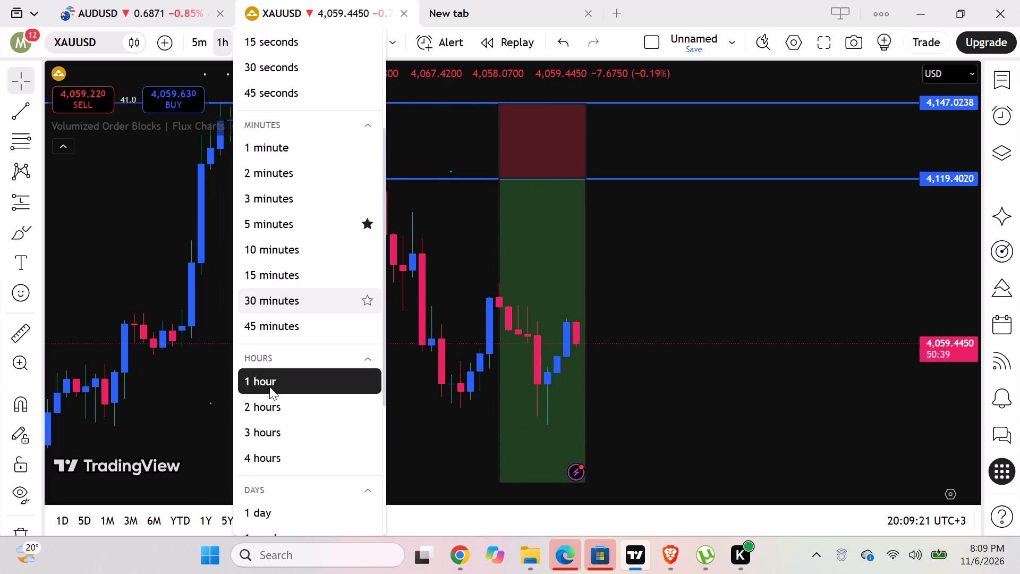
{"action": "left_click", "coordinate": [265, 453]}
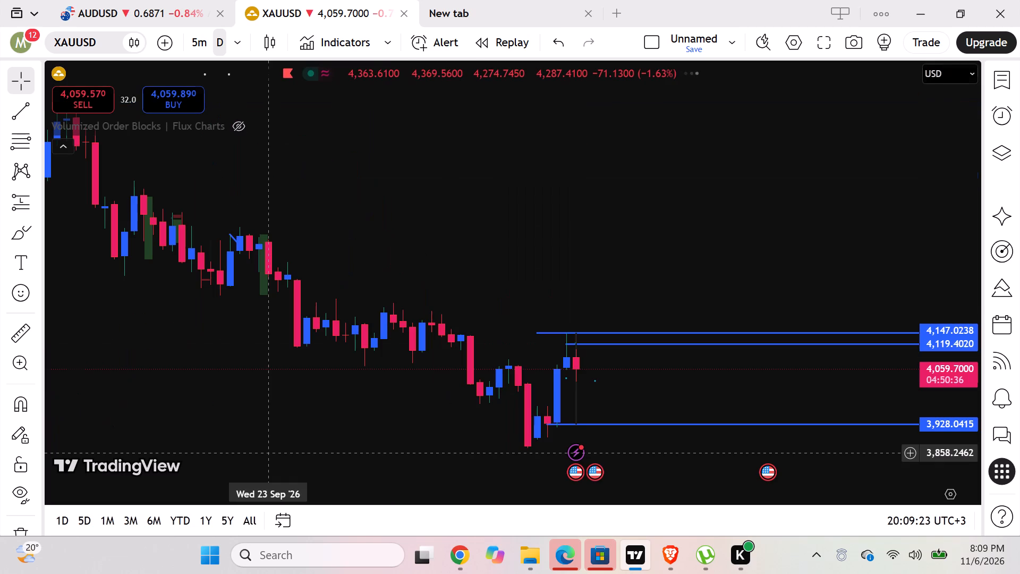
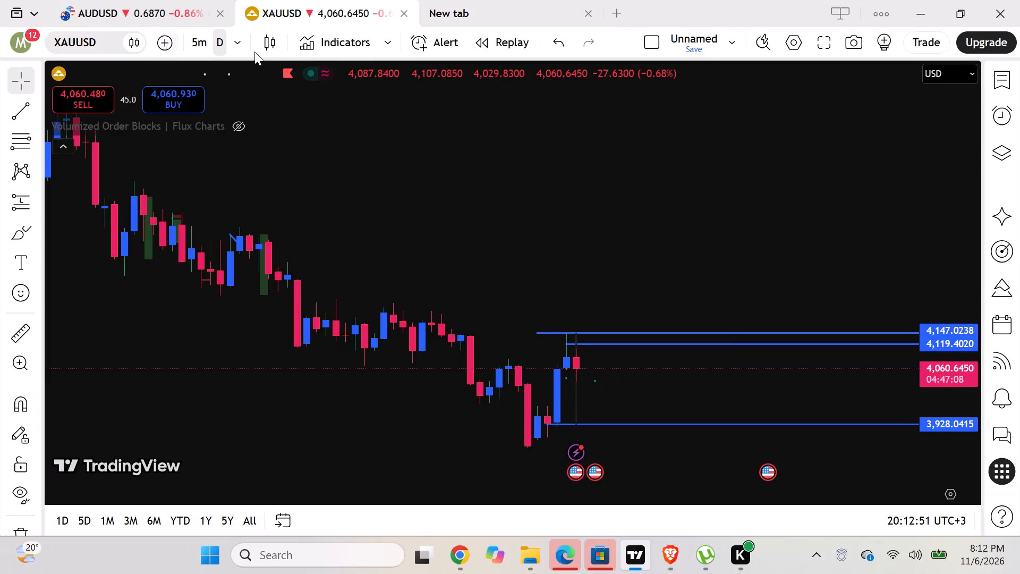
Switch the XAUUSD chart to the 30-minute timeframe and examine the candles between the marked levels.
{"action": "left_click", "coordinate": [242, 44]}
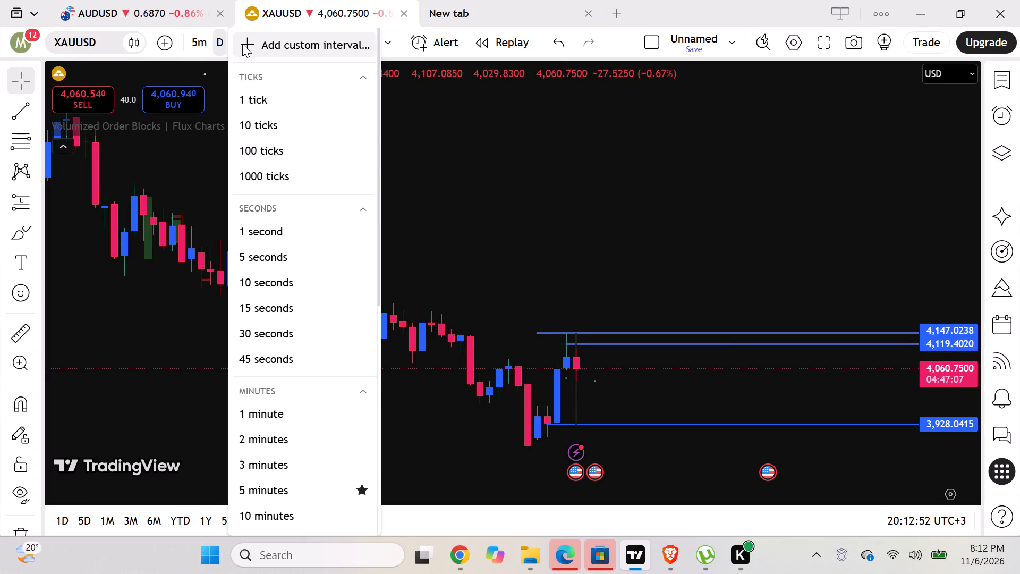
{"action": "scroll", "coordinate": [280, 203], "scroll_direction": "down", "scroll_amount": 2}
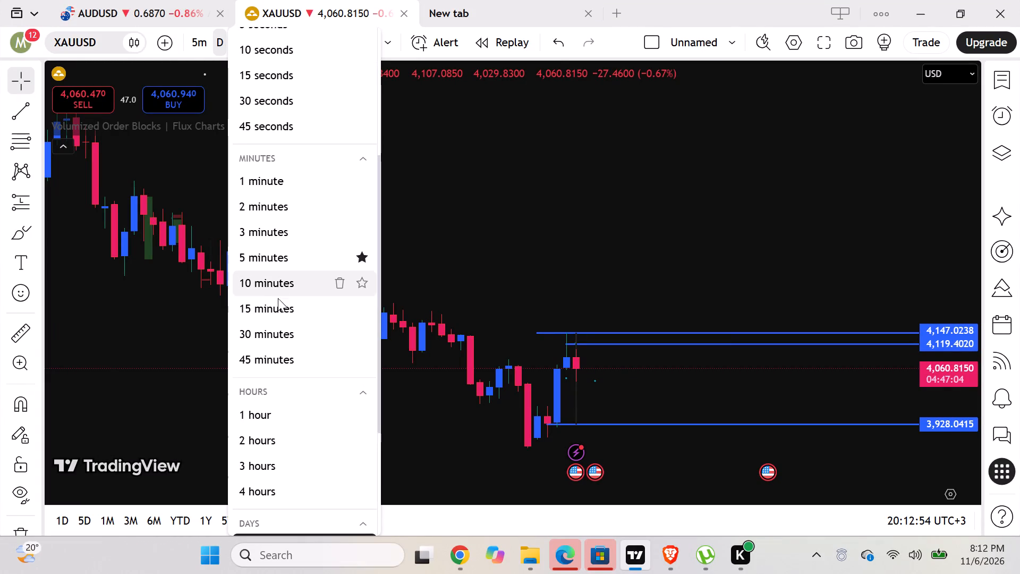
{"action": "left_click", "coordinate": [297, 330]}
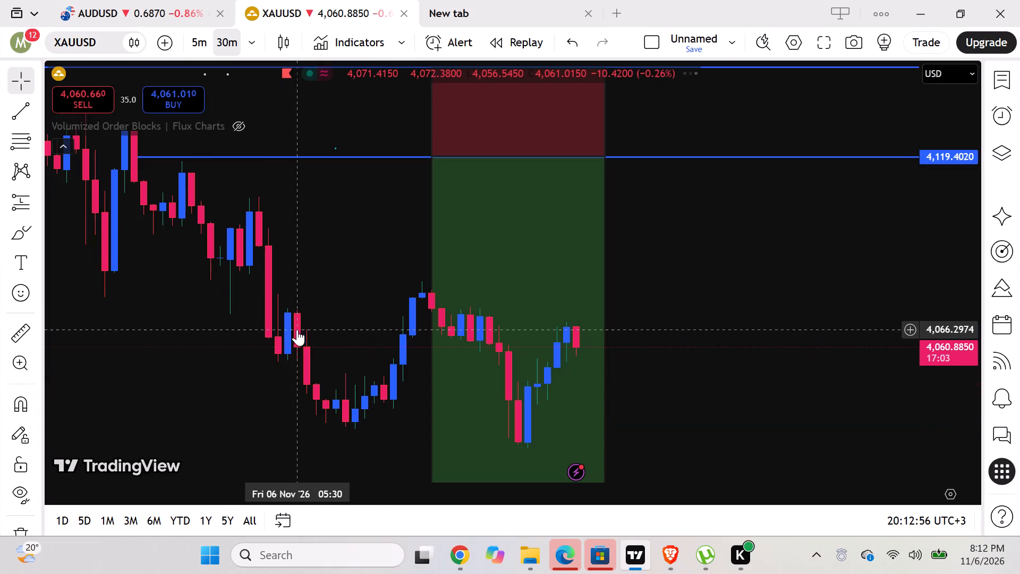
{"action": "scroll", "coordinate": [675, 214], "scroll_direction": "right", "scroll_amount": 2}
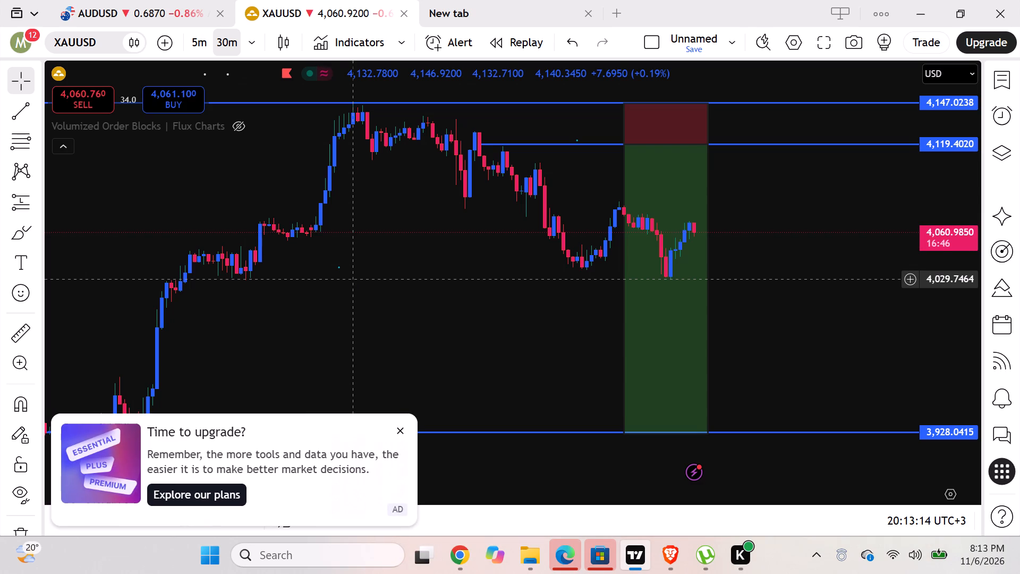
{"action": "scroll", "coordinate": [354, 280], "scroll_direction": "left", "scroll_amount": 1}
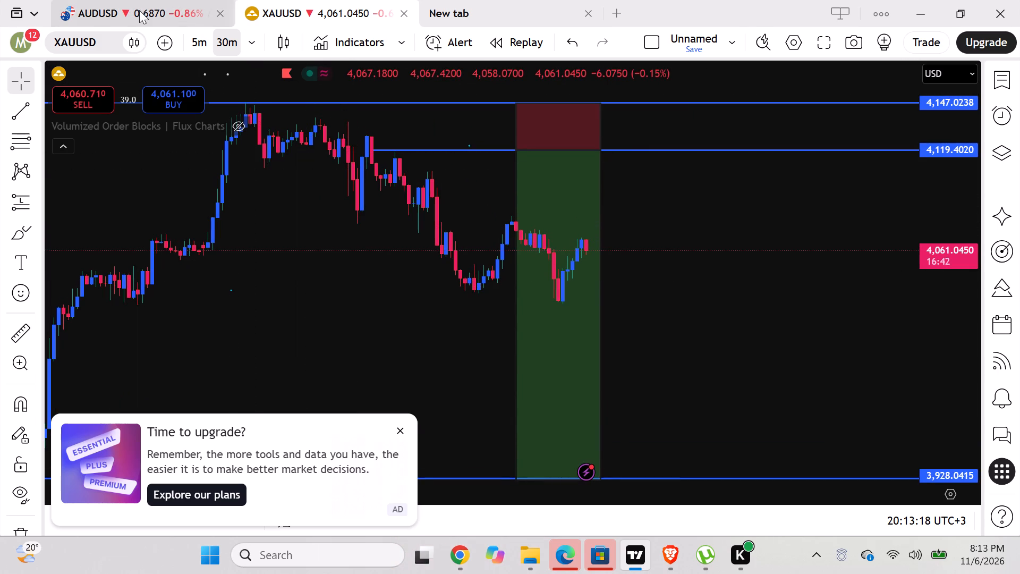
Check the AUDUSD chart briefly and return to the XAUUSD chart.
{"action": "left_click", "coordinate": [86, 13]}
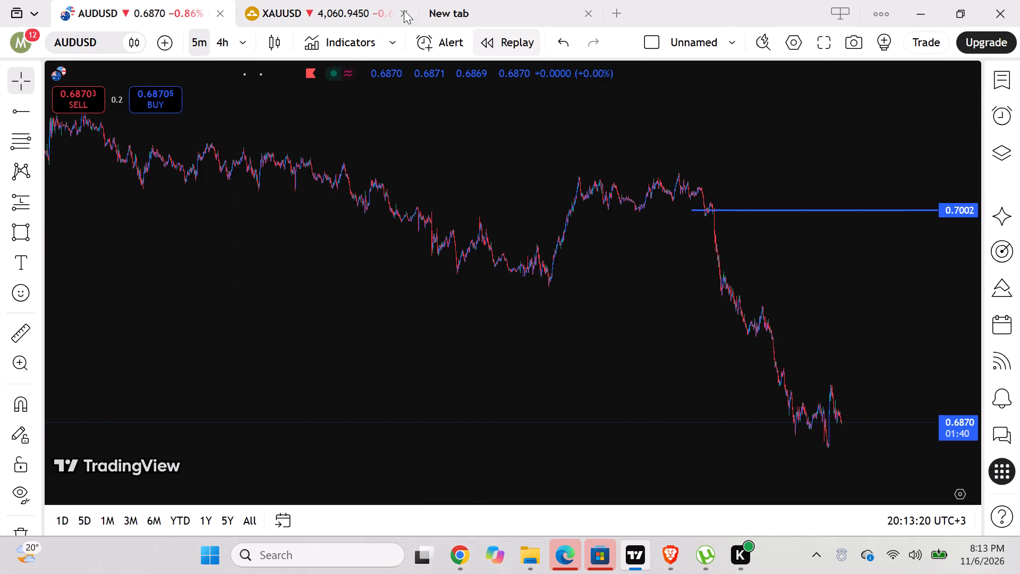
{"action": "left_click", "coordinate": [300, 4]}
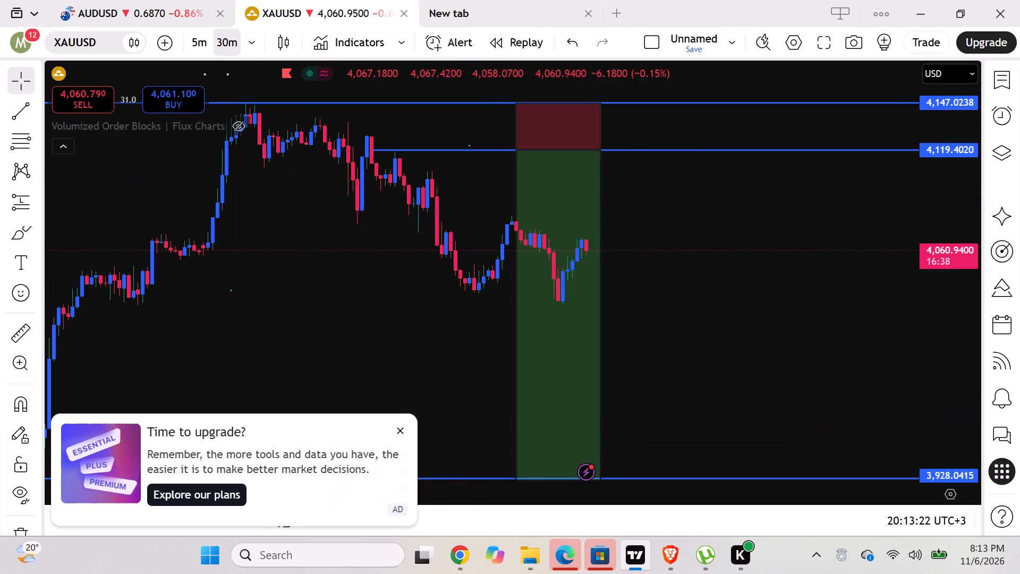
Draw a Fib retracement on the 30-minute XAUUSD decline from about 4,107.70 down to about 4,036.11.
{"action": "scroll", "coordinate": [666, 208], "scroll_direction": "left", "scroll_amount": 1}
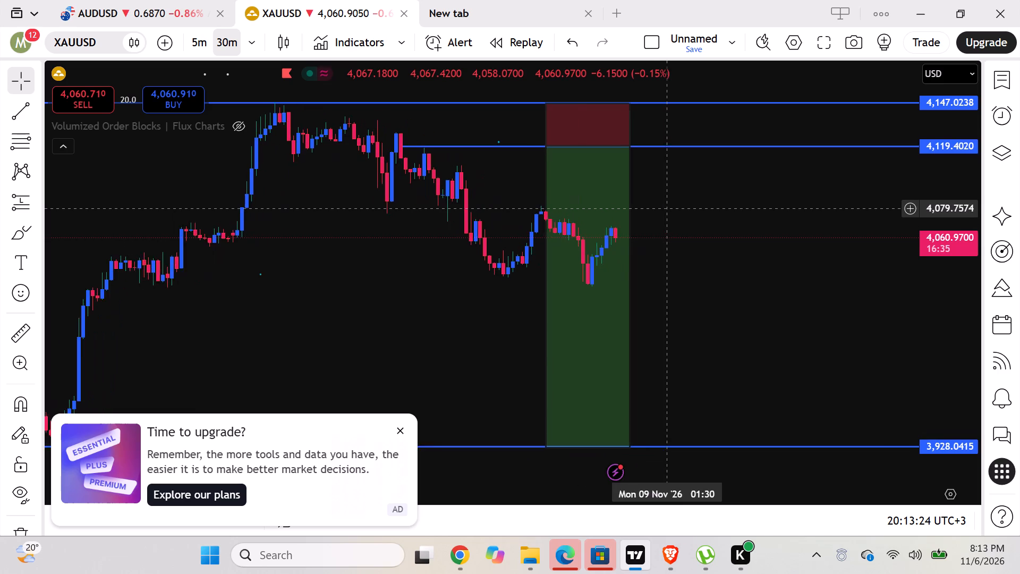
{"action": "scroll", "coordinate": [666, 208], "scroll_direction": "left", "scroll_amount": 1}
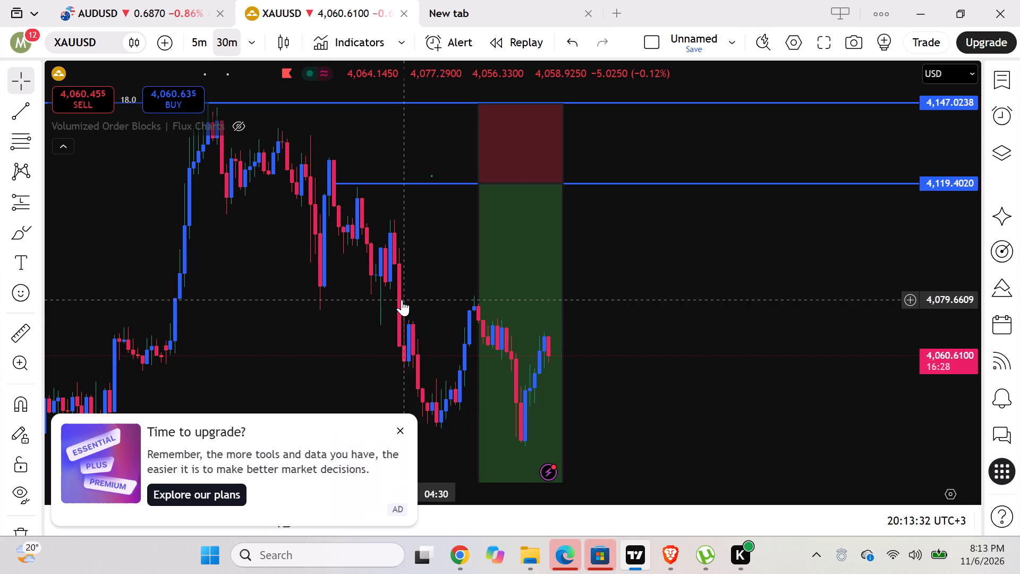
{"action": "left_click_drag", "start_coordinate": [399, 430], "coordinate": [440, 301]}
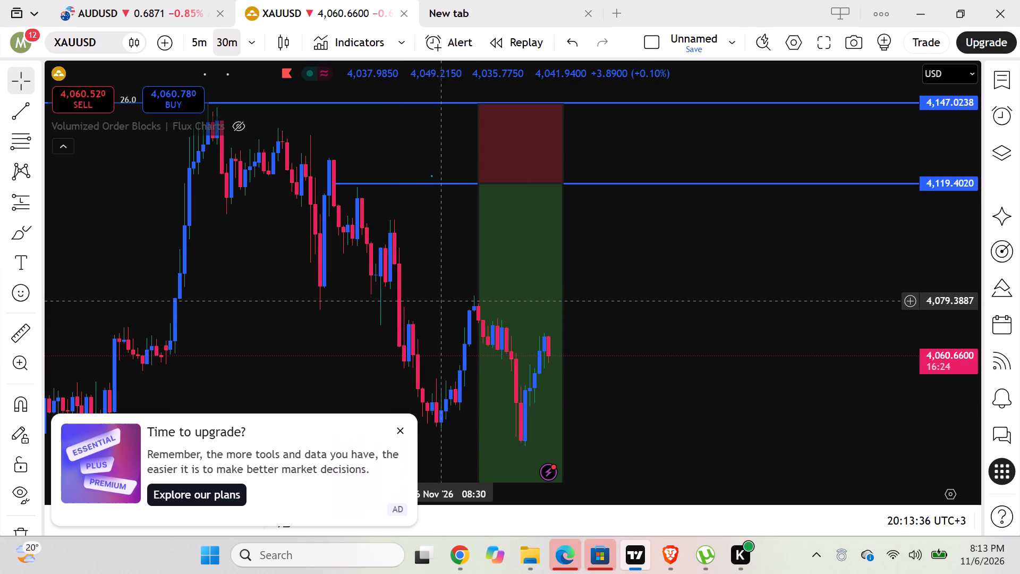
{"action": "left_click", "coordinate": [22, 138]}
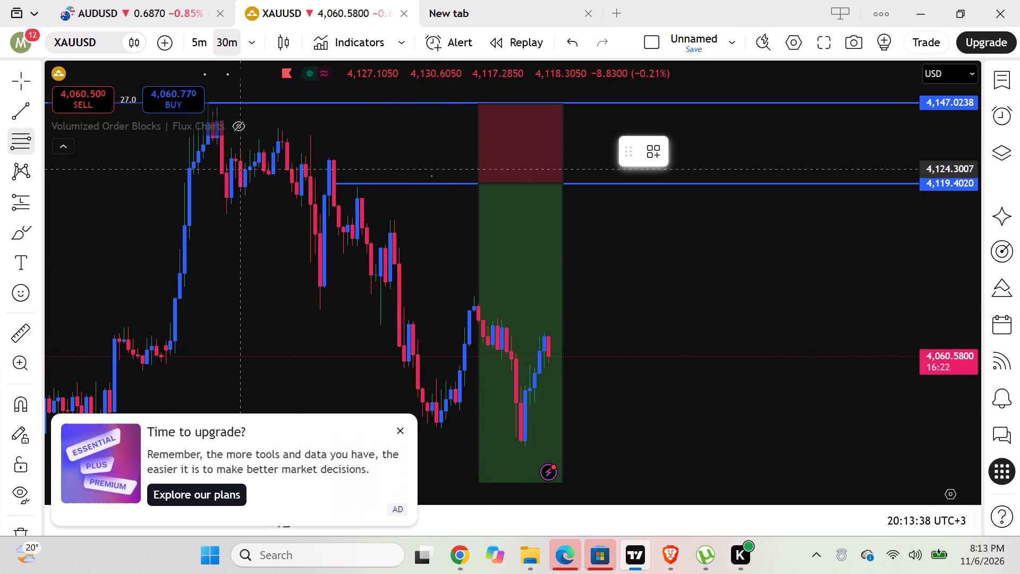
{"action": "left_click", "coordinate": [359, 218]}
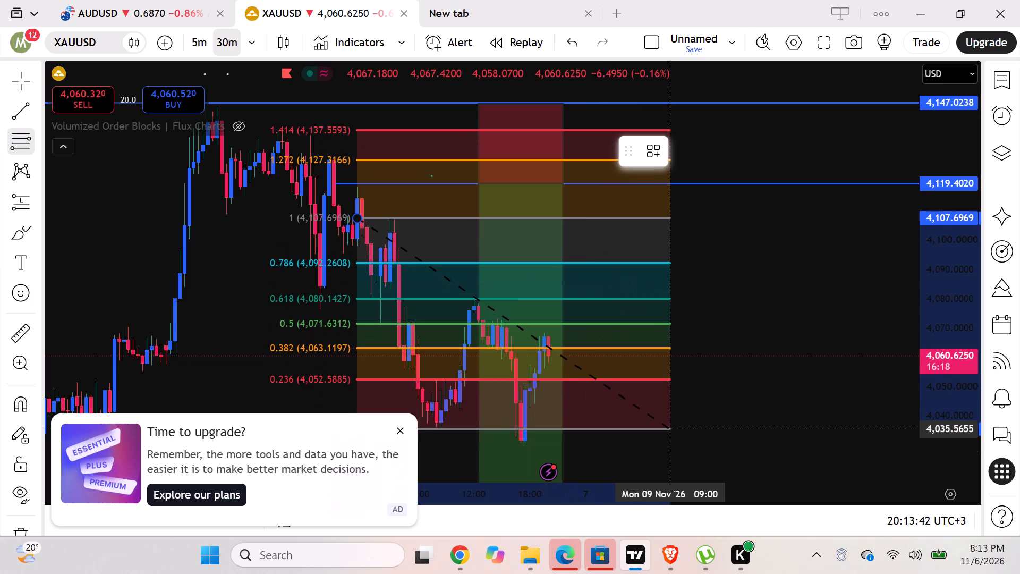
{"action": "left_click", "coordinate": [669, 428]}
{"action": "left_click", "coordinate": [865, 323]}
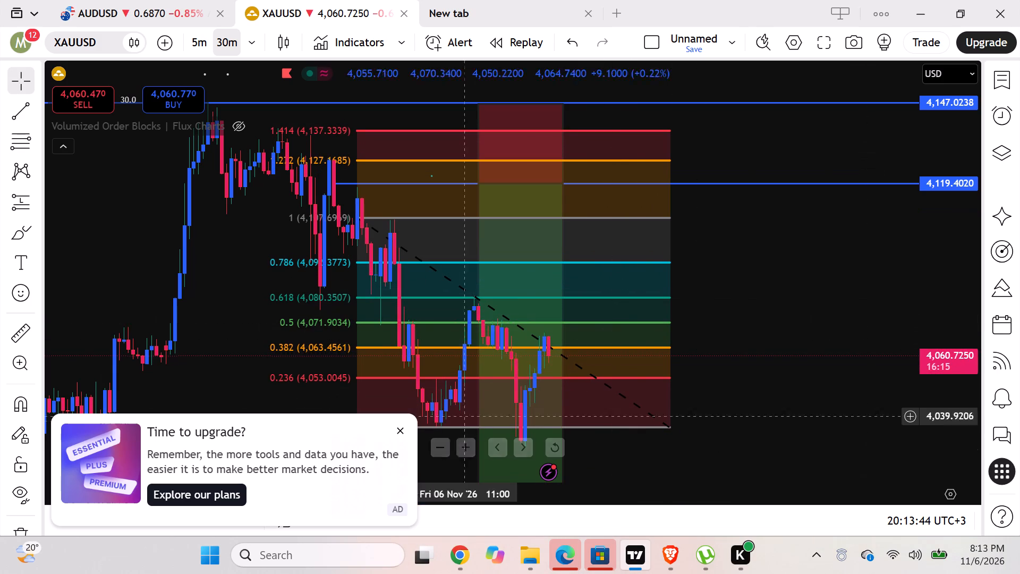
Dismiss the upgrade advertisement and the ad-free plan offer covering the XAUUSD chart.
{"action": "left_click", "coordinate": [401, 427]}
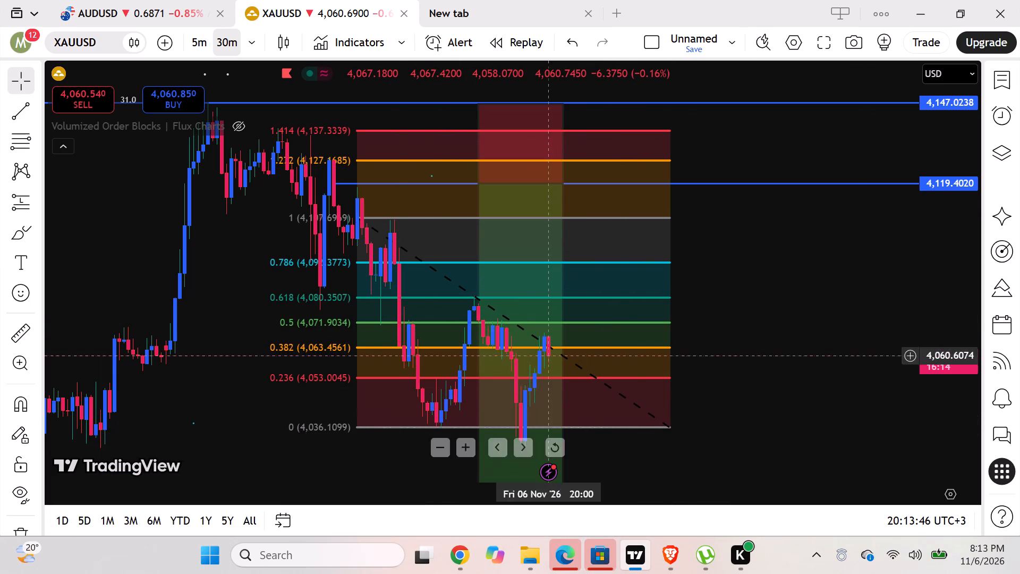
{"action": "left_click", "coordinate": [804, 219]}
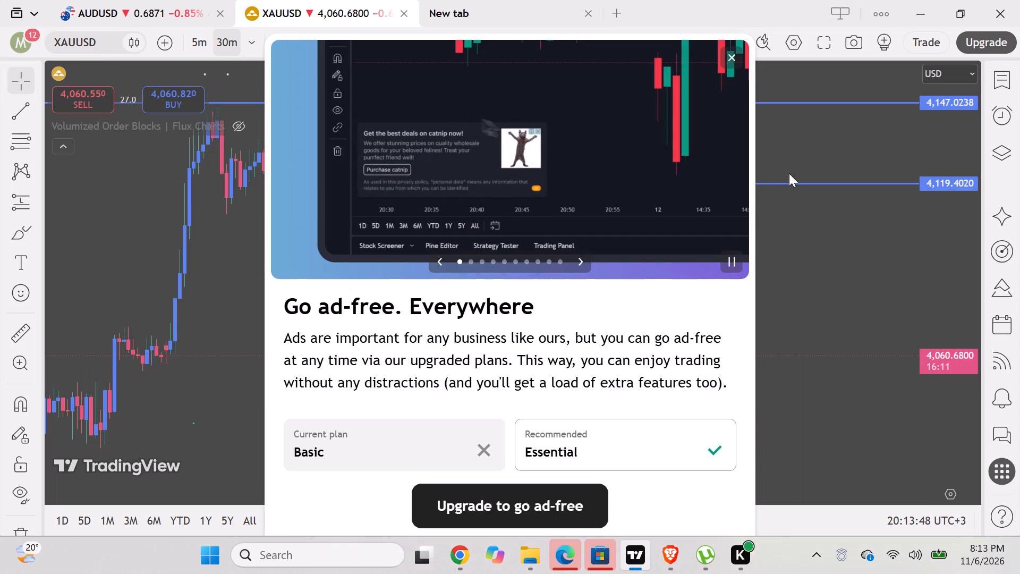
{"action": "left_click", "coordinate": [730, 54]}
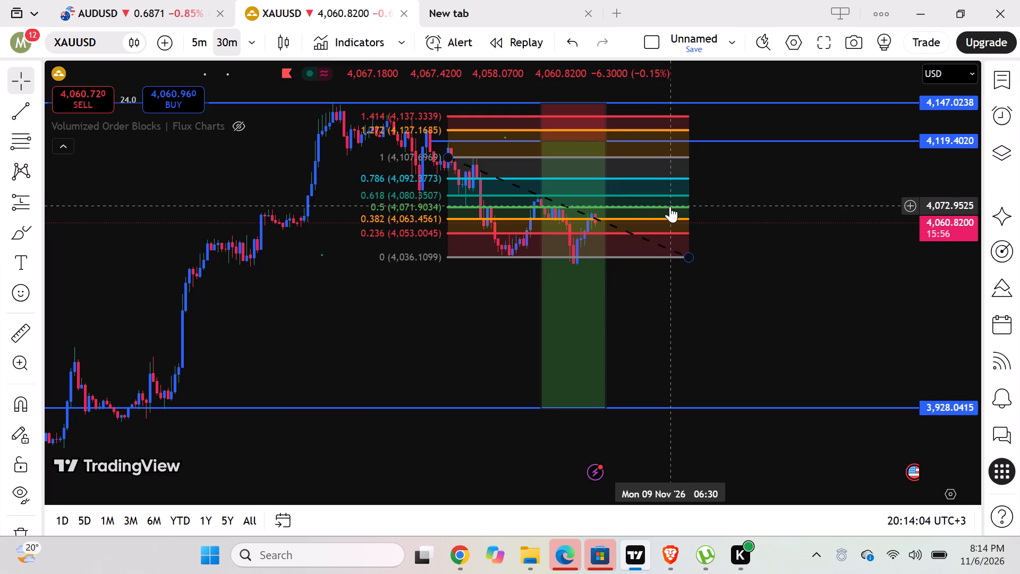
Switch the XAUUSD chart to the 15-minute timeframe.
{"action": "left_click", "coordinate": [248, 36]}
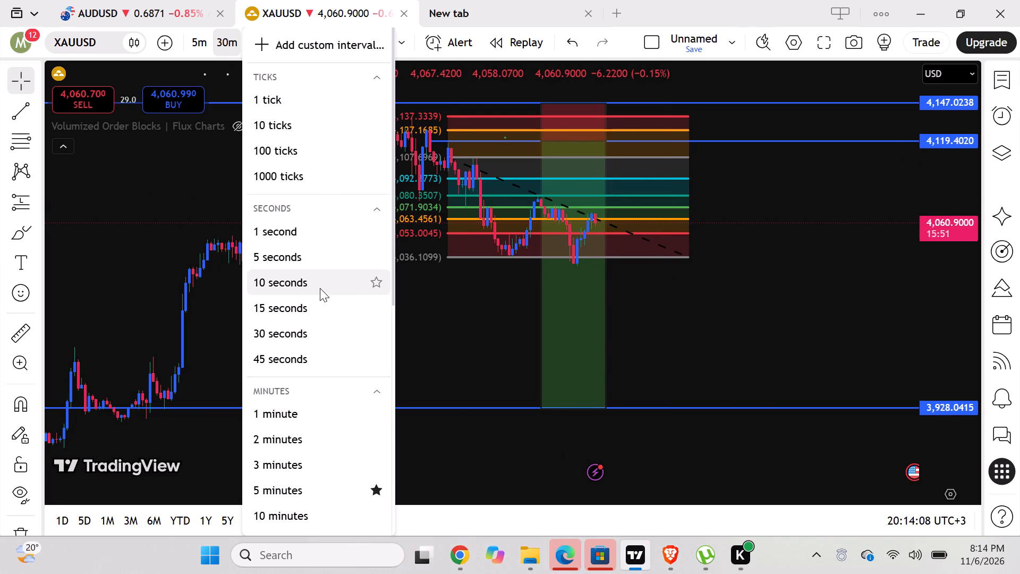
{"action": "scroll", "coordinate": [320, 288], "scroll_direction": "down", "scroll_amount": 4}
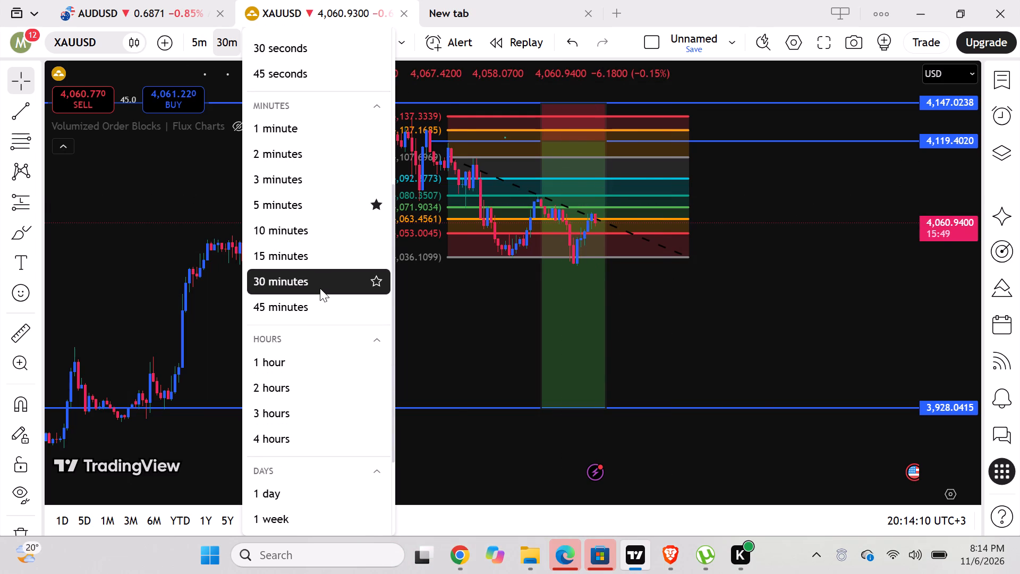
{"action": "scroll", "coordinate": [320, 288], "scroll_direction": "down", "scroll_amount": 1}
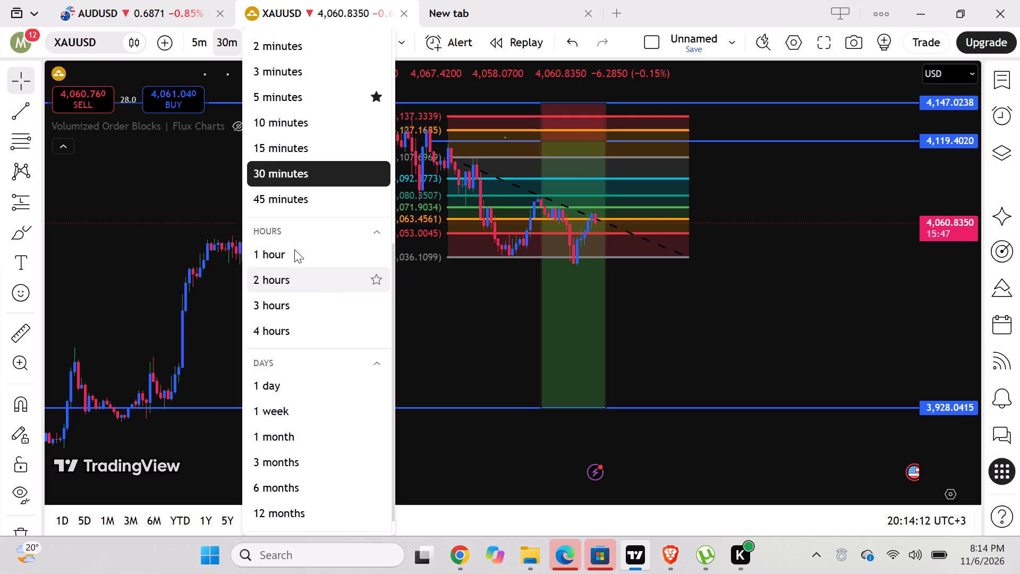
{"action": "left_click", "coordinate": [296, 141]}
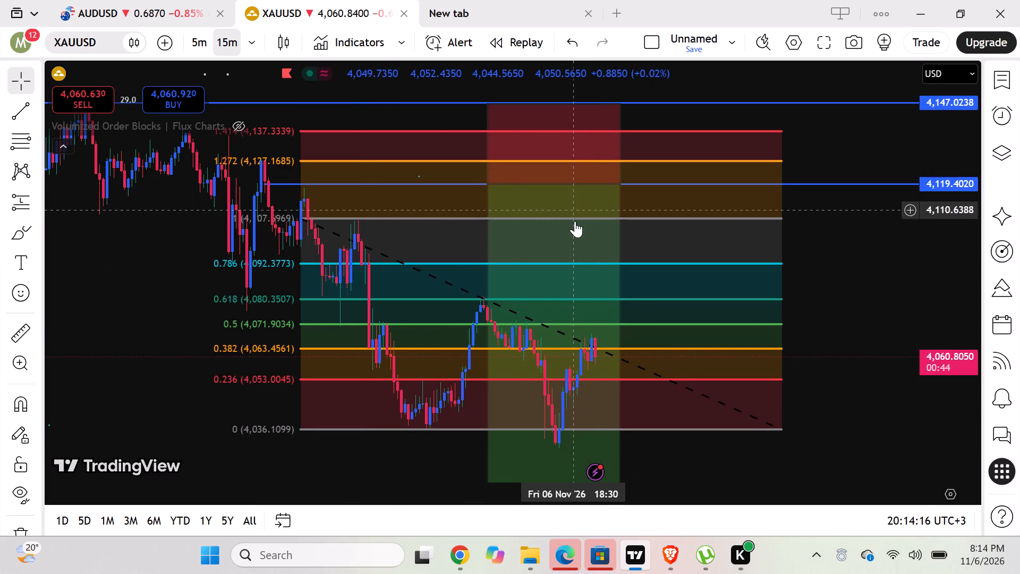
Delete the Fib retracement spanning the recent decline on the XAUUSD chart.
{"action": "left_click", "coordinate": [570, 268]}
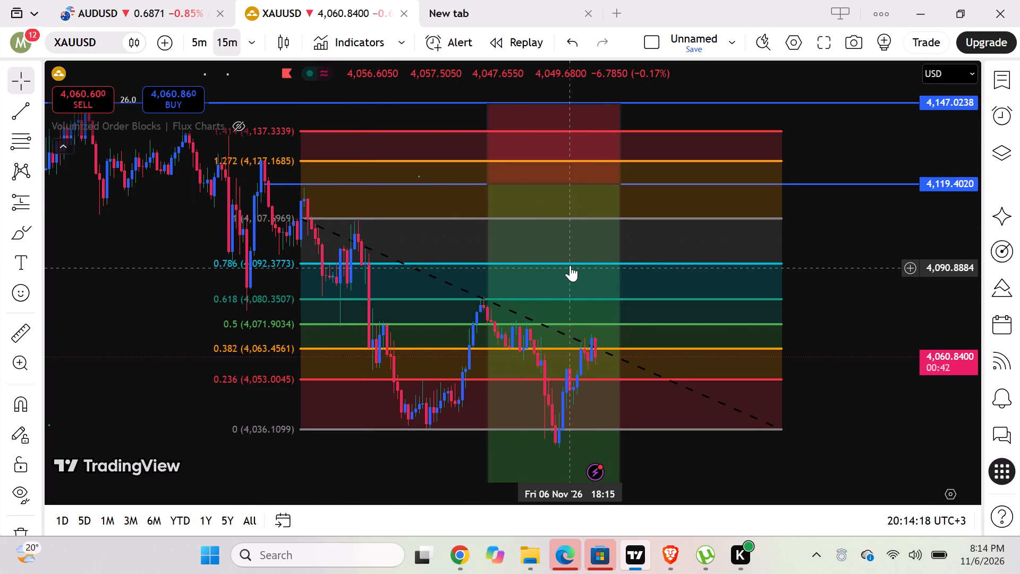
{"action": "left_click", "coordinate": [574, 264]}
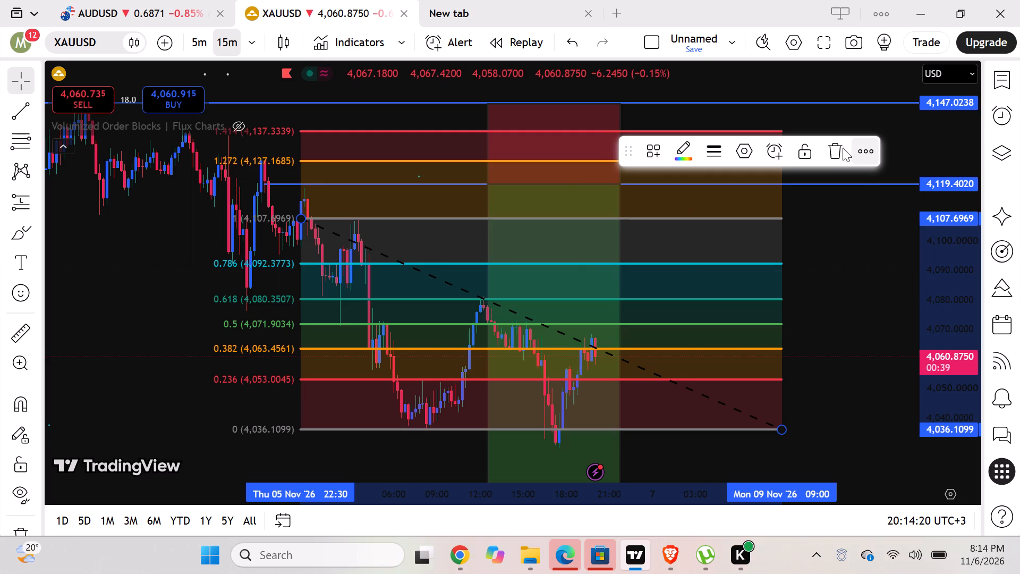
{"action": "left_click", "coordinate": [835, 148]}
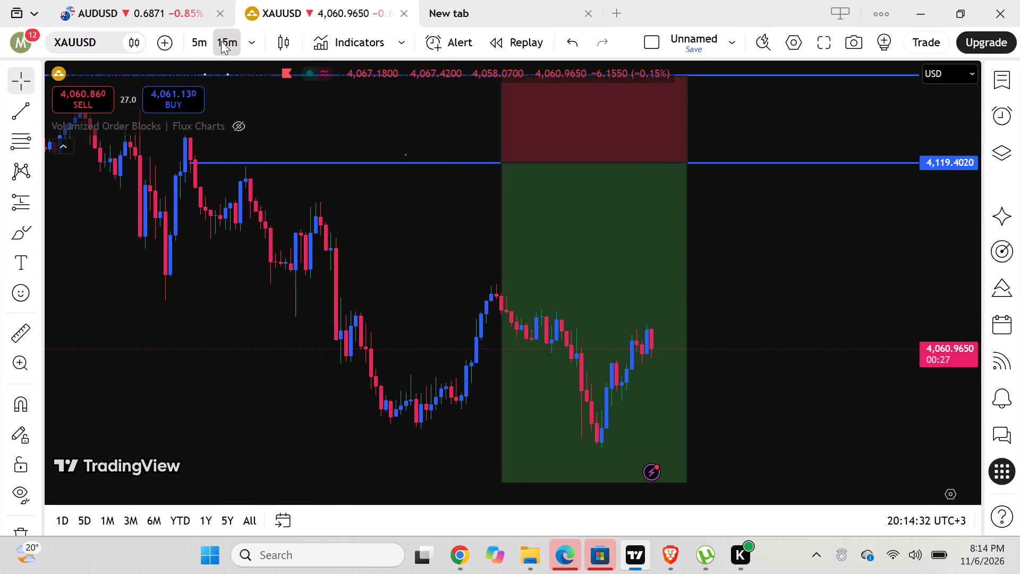
Switch the XAUUSD chart to the 5-minute timeframe and examine the candles inside the marked position.
{"action": "left_click", "coordinate": [202, 35]}
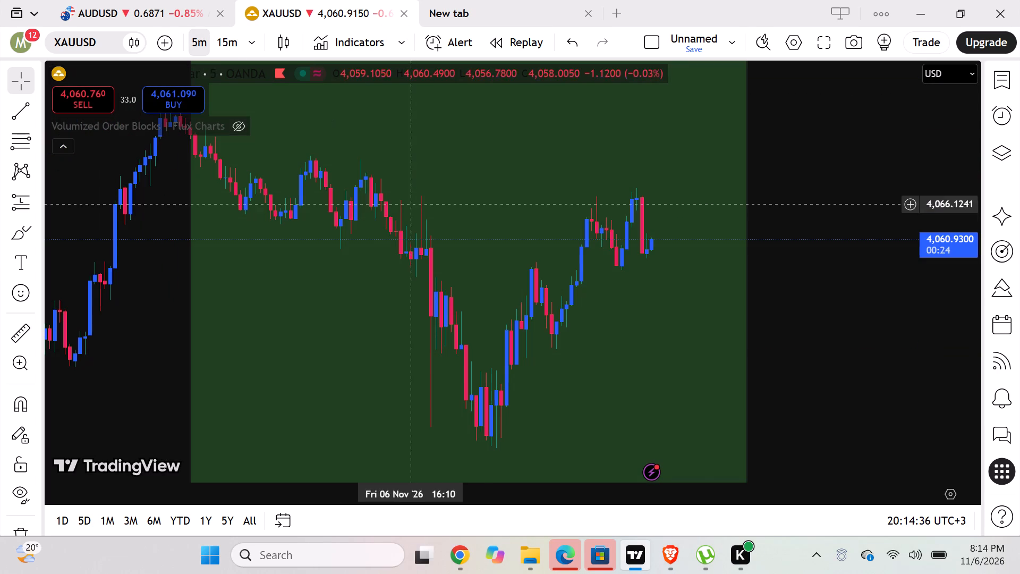
{"action": "scroll", "coordinate": [438, 225], "scroll_direction": "right", "scroll_amount": 1}
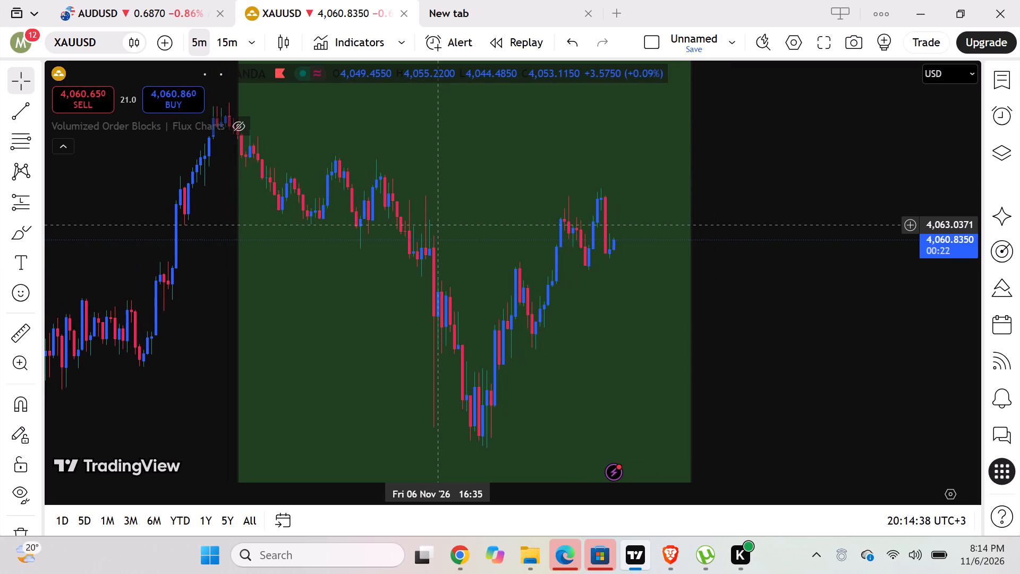
{"action": "scroll", "coordinate": [438, 225], "scroll_direction": "right", "scroll_amount": 2}
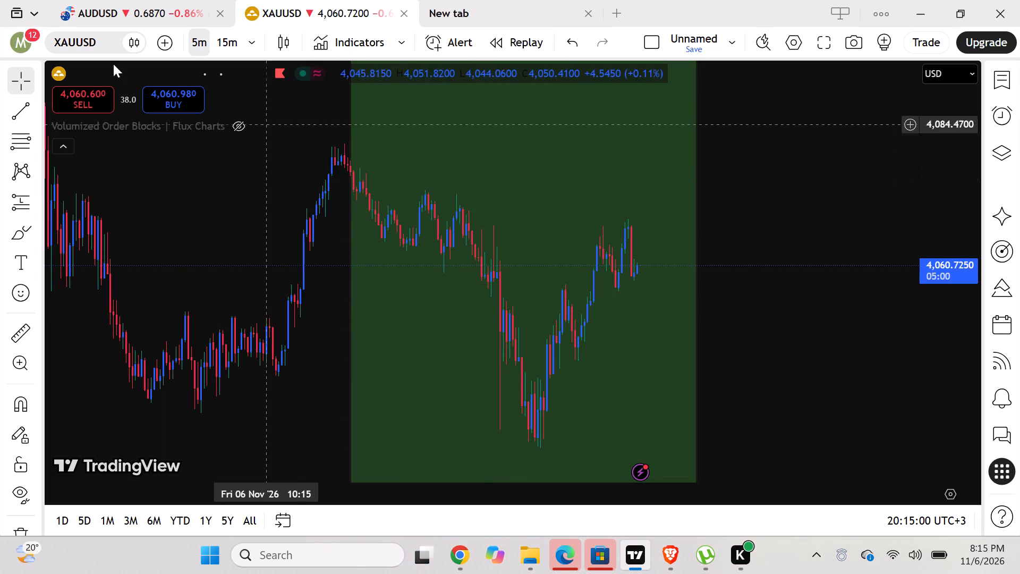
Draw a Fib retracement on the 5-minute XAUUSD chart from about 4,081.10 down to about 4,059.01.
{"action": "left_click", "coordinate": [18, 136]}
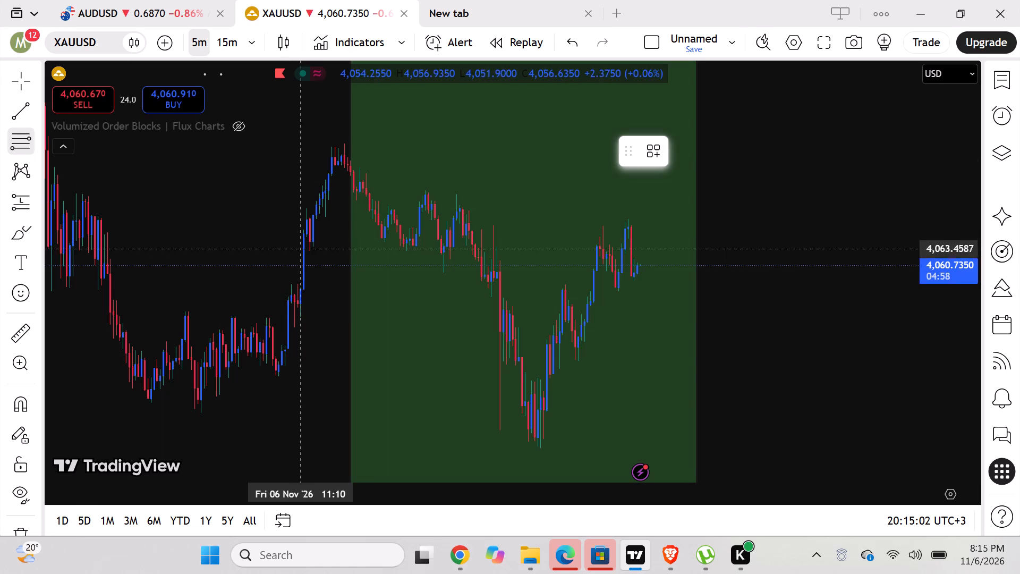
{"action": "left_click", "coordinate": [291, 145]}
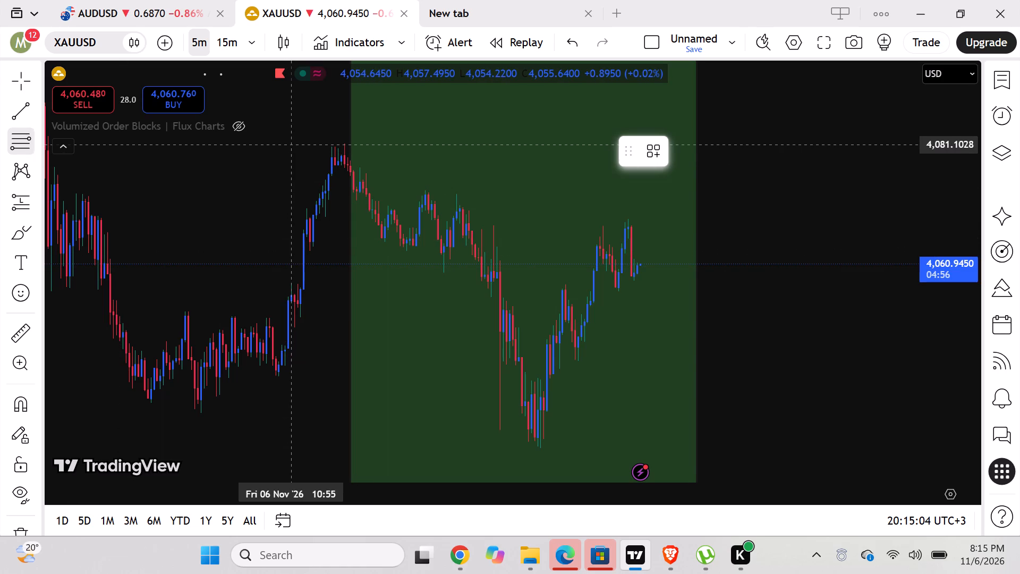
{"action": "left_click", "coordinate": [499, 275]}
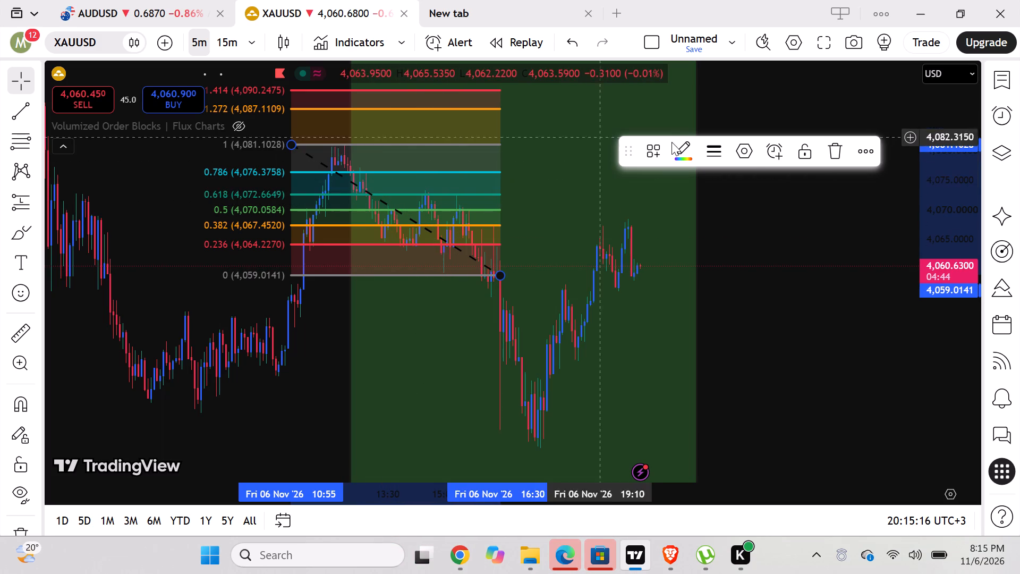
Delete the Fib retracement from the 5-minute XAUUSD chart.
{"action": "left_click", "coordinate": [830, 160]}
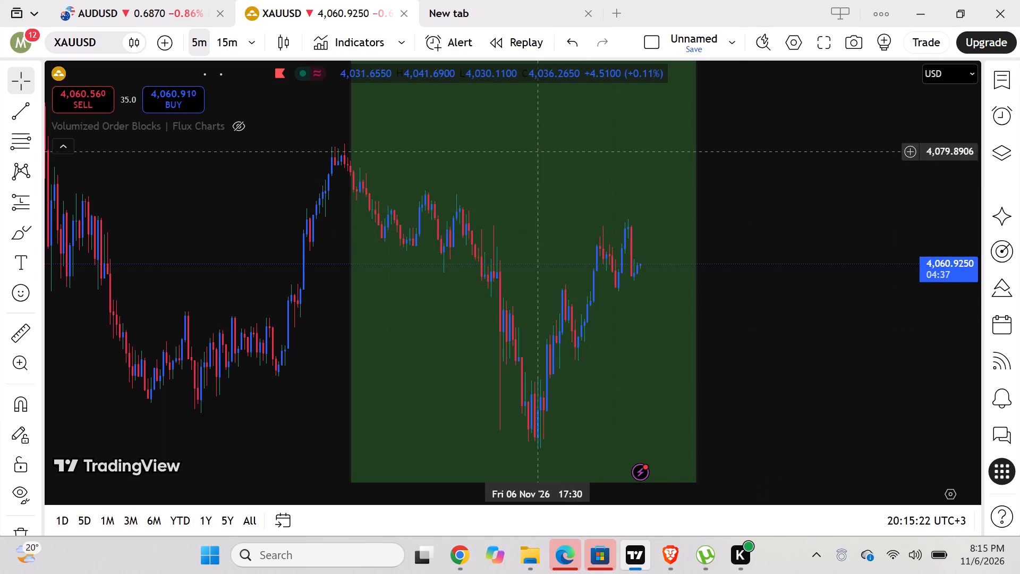
Switch the XAUUSD chart back to the 15-minute timeframe.
{"action": "left_click", "coordinate": [229, 36]}
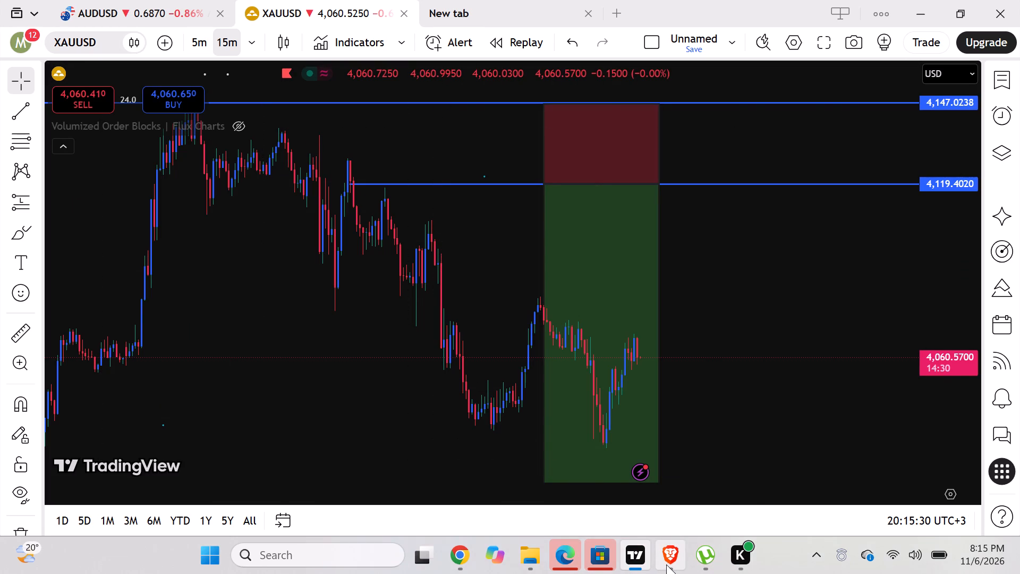
Switch to Brave, reload the Myfxbook Market Sentiment page and look through its symbol table down to the account statistics.
{"action": "left_click", "coordinate": [661, 486]}
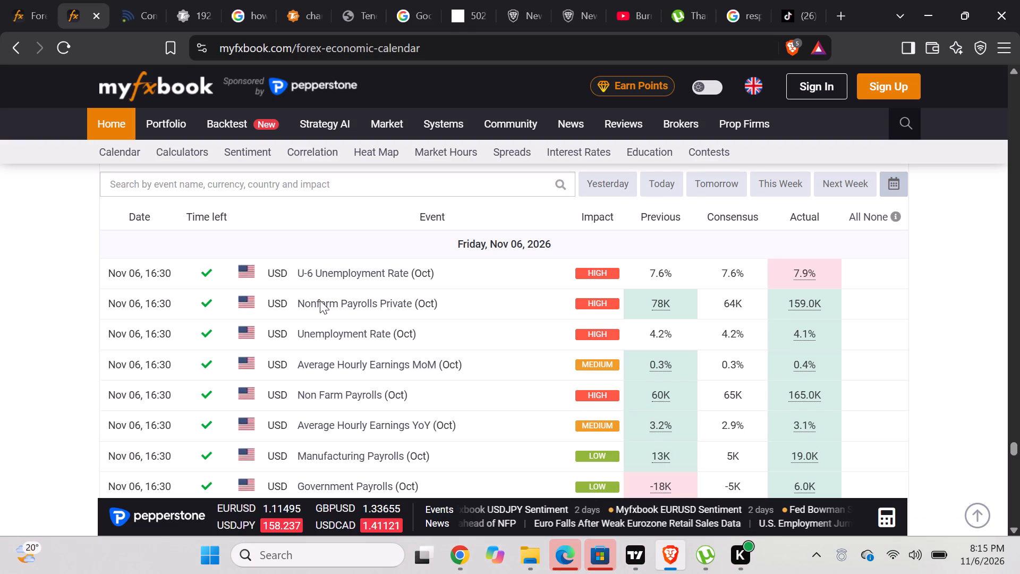
{"action": "left_click", "coordinate": [37, 12]}
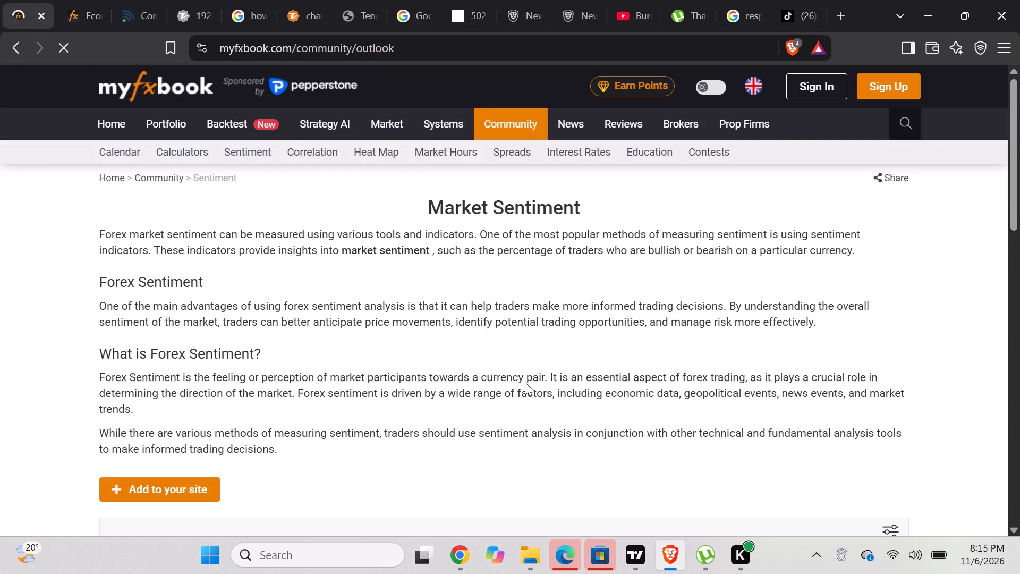
{"action": "scroll", "coordinate": [511, 415], "scroll_direction": "down", "scroll_amount": 5}
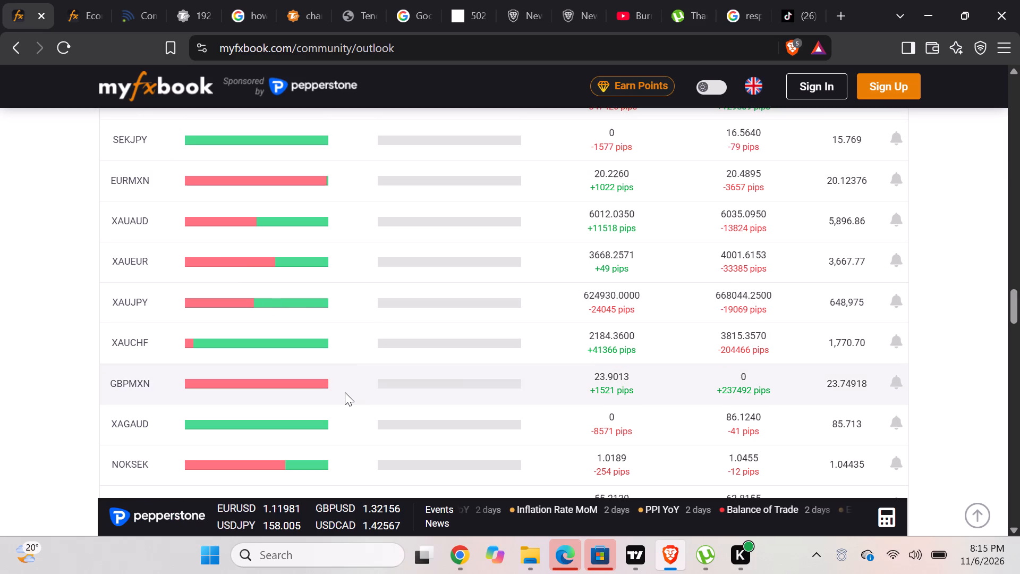
{"action": "scroll", "coordinate": [345, 392], "scroll_direction": "down", "scroll_amount": 3}
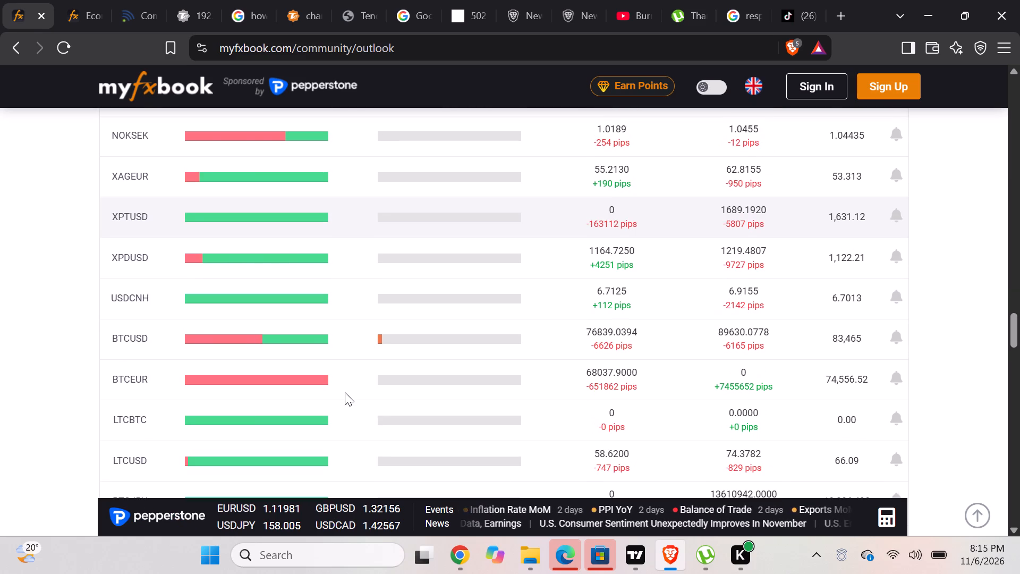
{"action": "scroll", "coordinate": [345, 392], "scroll_direction": "down", "scroll_amount": 5}
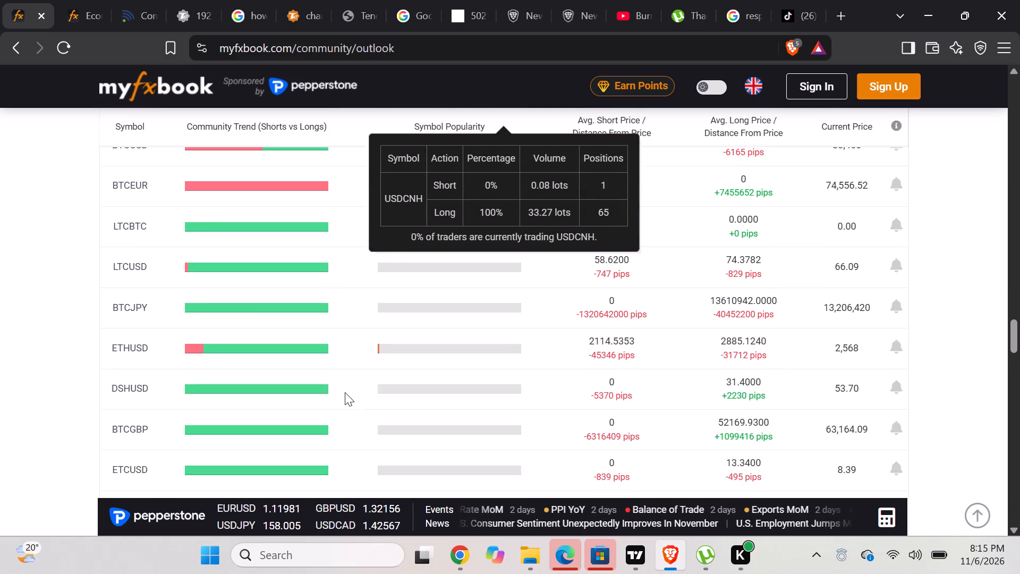
{"action": "scroll", "coordinate": [345, 392], "scroll_direction": "down", "scroll_amount": 6}
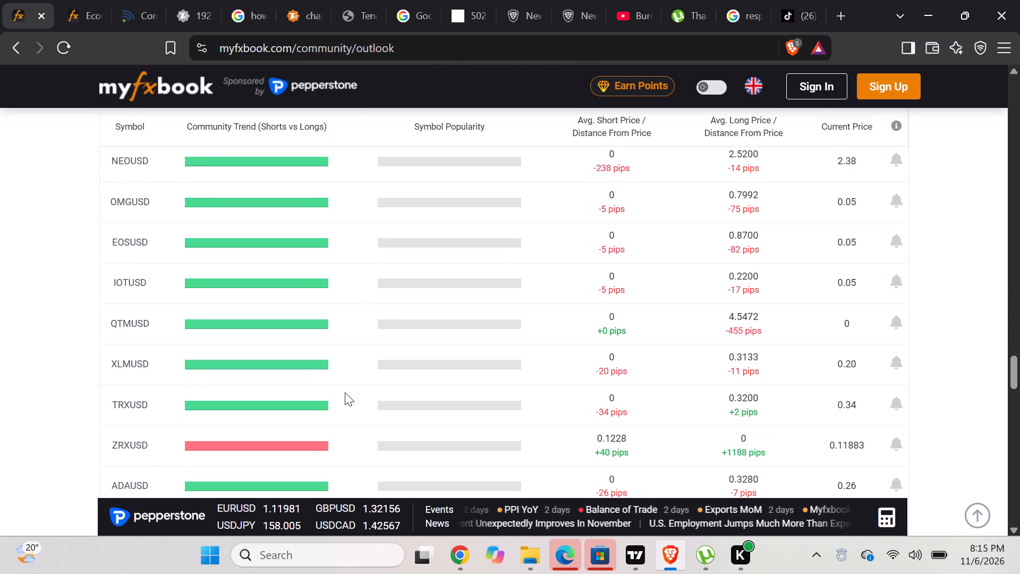
{"action": "scroll", "coordinate": [345, 392], "scroll_direction": "down", "scroll_amount": 3}
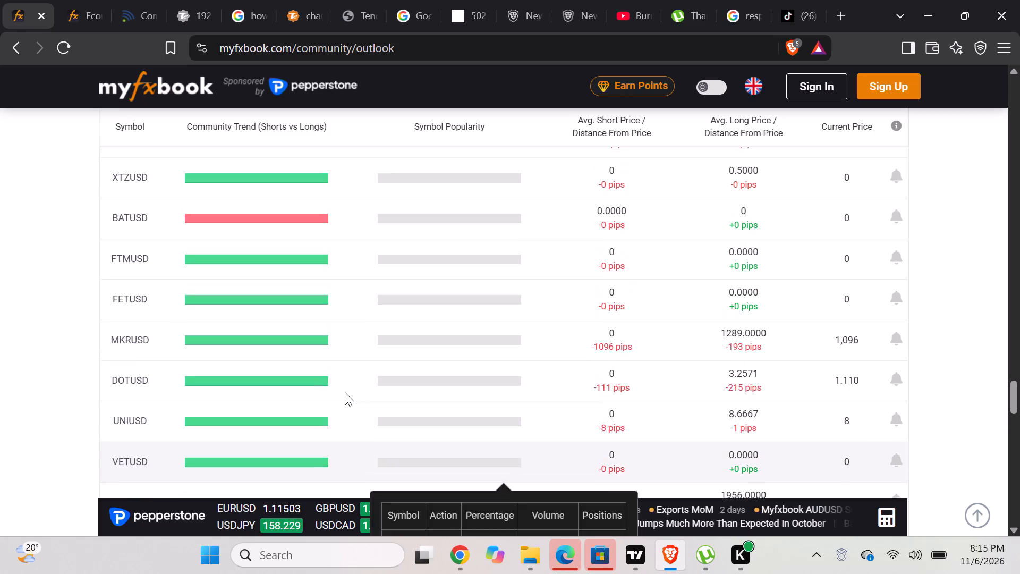
{"action": "scroll", "coordinate": [345, 392], "scroll_direction": "down", "scroll_amount": 3}
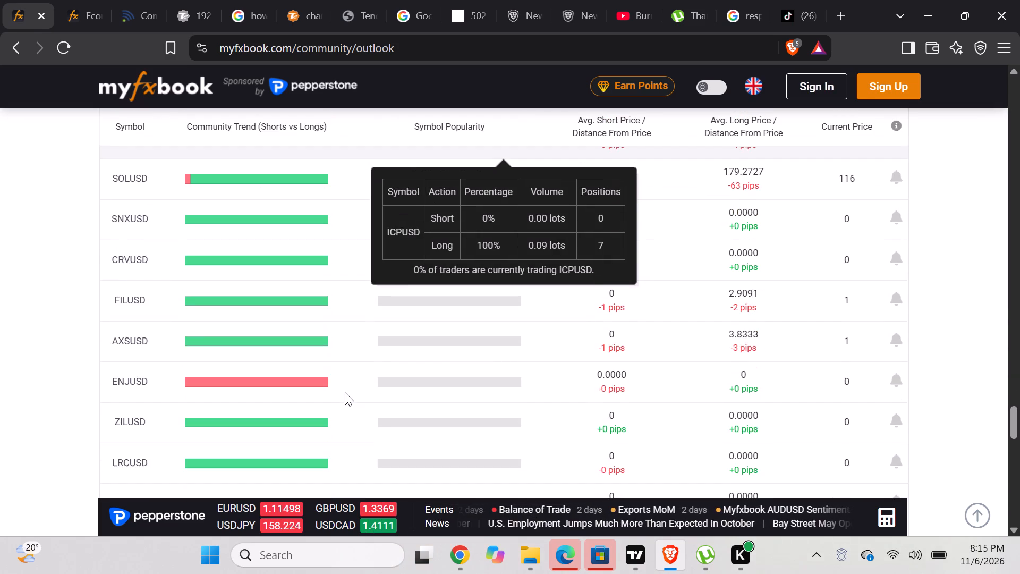
{"action": "scroll", "coordinate": [345, 392], "scroll_direction": "down", "scroll_amount": 3}
{"action": "scroll", "coordinate": [345, 392], "scroll_direction": "up", "scroll_amount": 3}
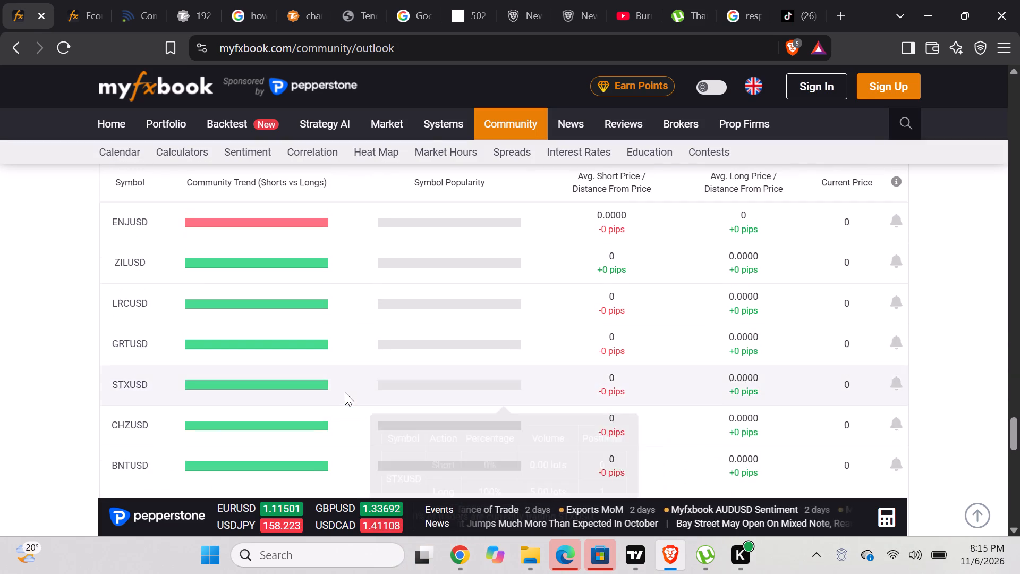
{"action": "scroll", "coordinate": [345, 392], "scroll_direction": "up", "scroll_amount": 2}
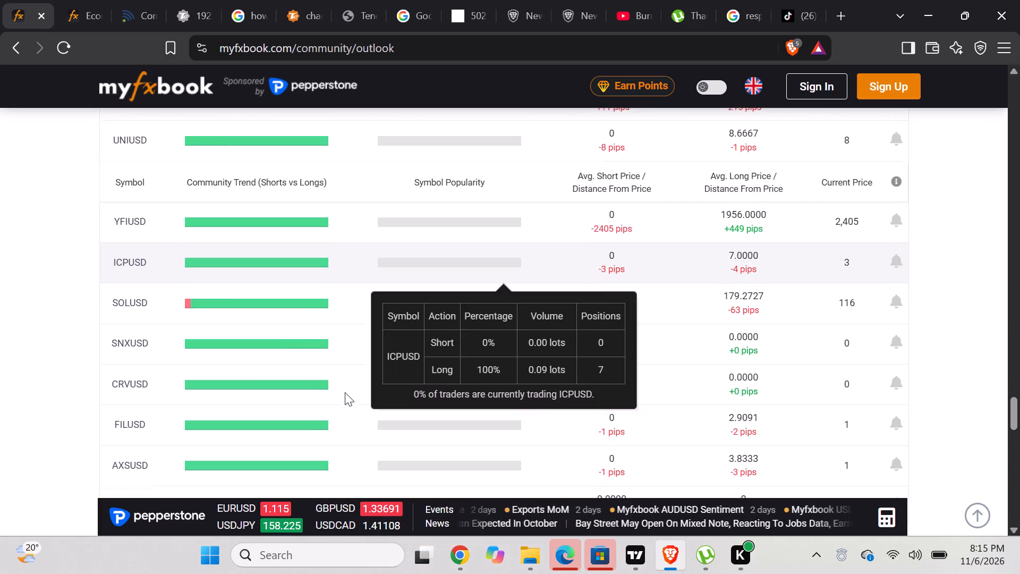
{"action": "scroll", "coordinate": [345, 392], "scroll_direction": "down", "scroll_amount": 1}
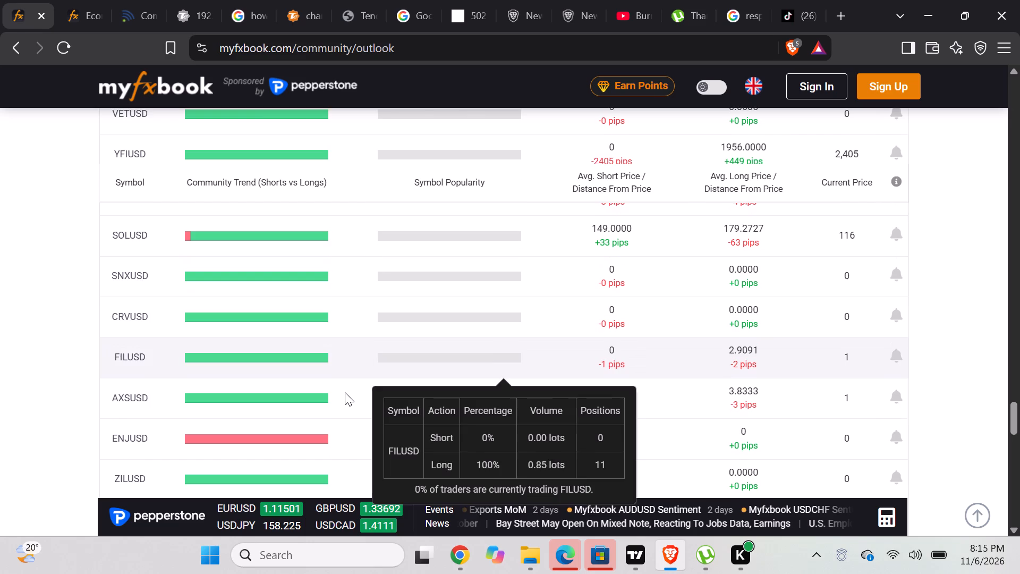
{"action": "scroll", "coordinate": [345, 392], "scroll_direction": "down", "scroll_amount": 3}
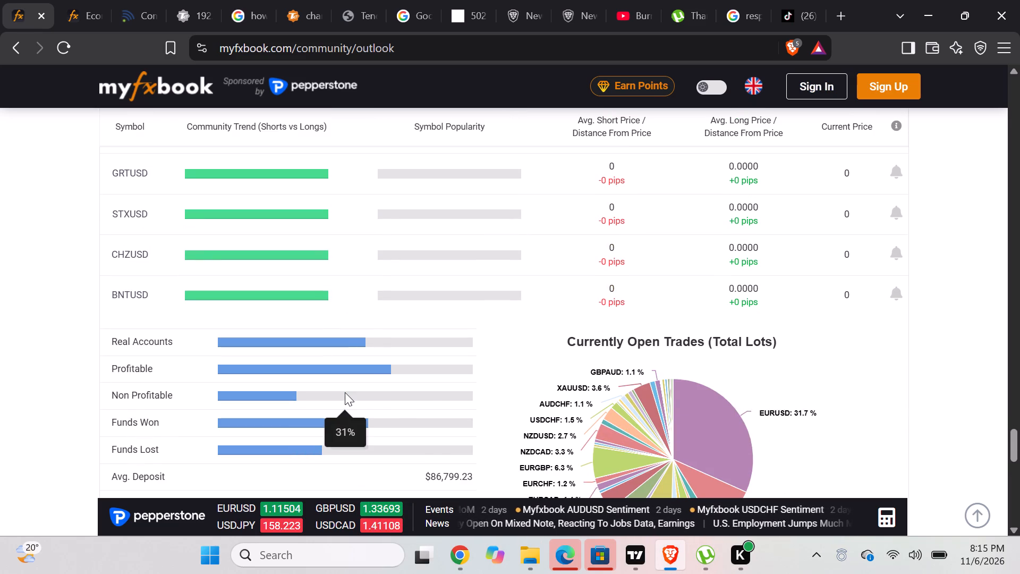
Review the crypto rows of the Myfxbook sentiment table and inspect the short and long breakdown for BTCUSD.
{"action": "scroll", "coordinate": [345, 392], "scroll_direction": "up", "scroll_amount": 5}
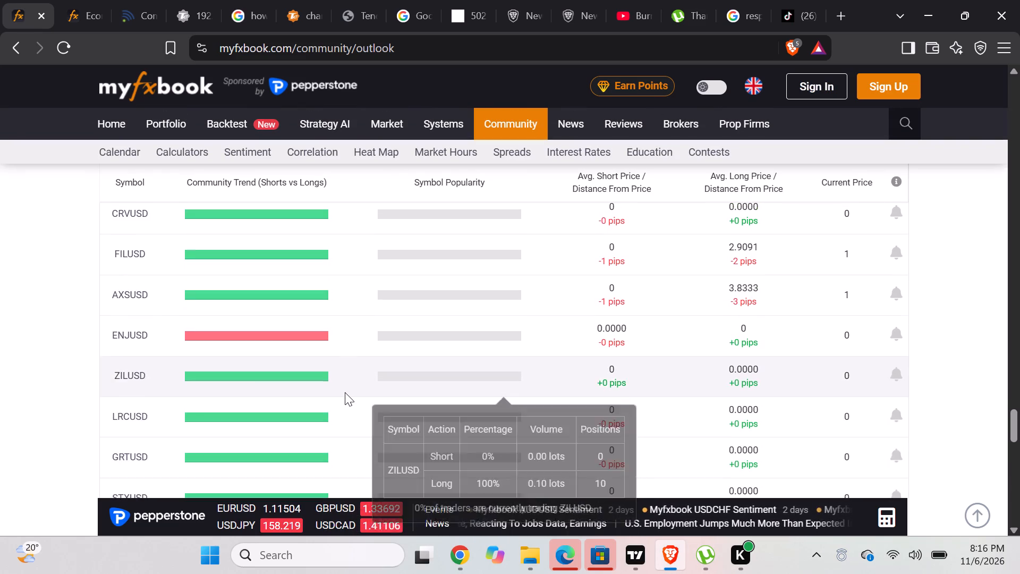
{"action": "scroll", "coordinate": [345, 392], "scroll_direction": "up", "scroll_amount": 6}
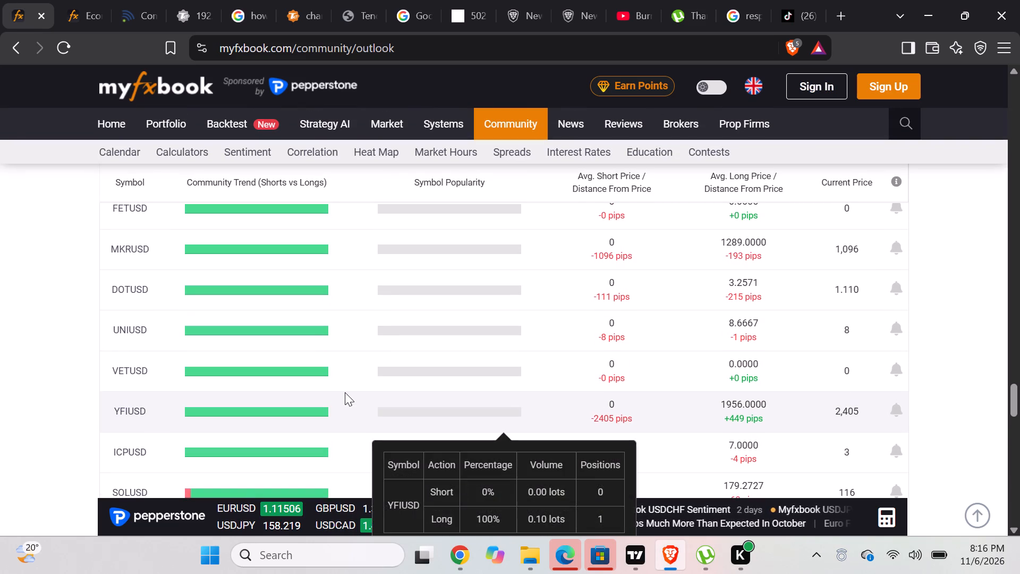
{"action": "scroll", "coordinate": [345, 392], "scroll_direction": "up", "scroll_amount": 5}
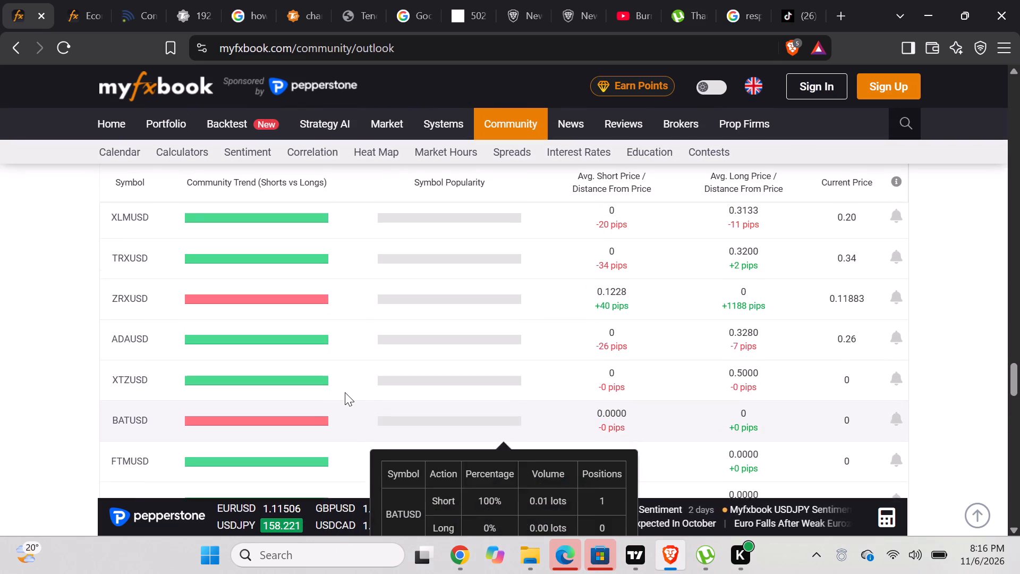
{"action": "scroll", "coordinate": [345, 392], "scroll_direction": "up", "scroll_amount": 5}
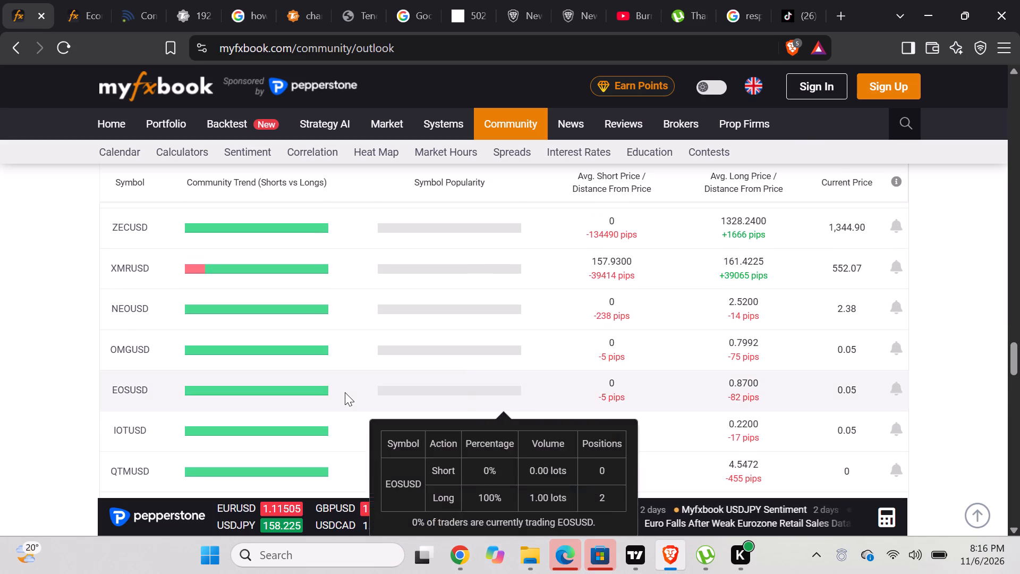
{"action": "scroll", "coordinate": [345, 392], "scroll_direction": "up", "scroll_amount": 5}
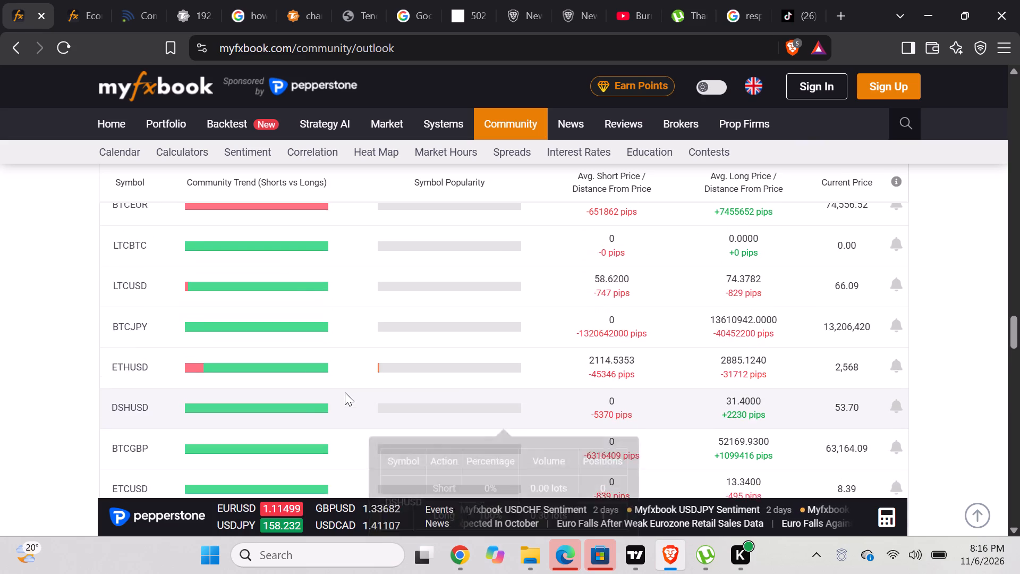
{"action": "scroll", "coordinate": [345, 392], "scroll_direction": "up", "scroll_amount": 1}
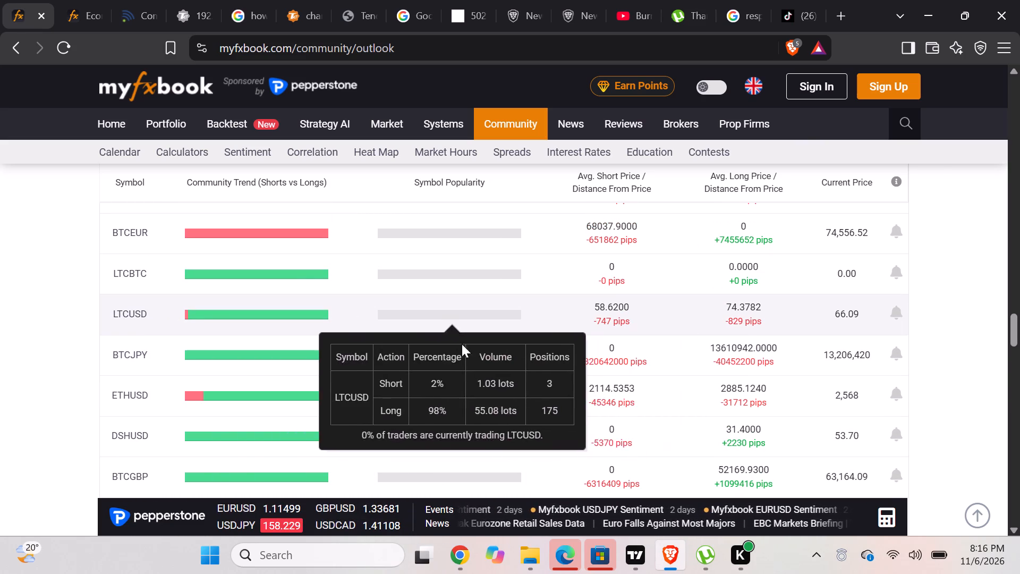
{"action": "scroll", "coordinate": [616, 376], "scroll_direction": "down", "scroll_amount": 2}
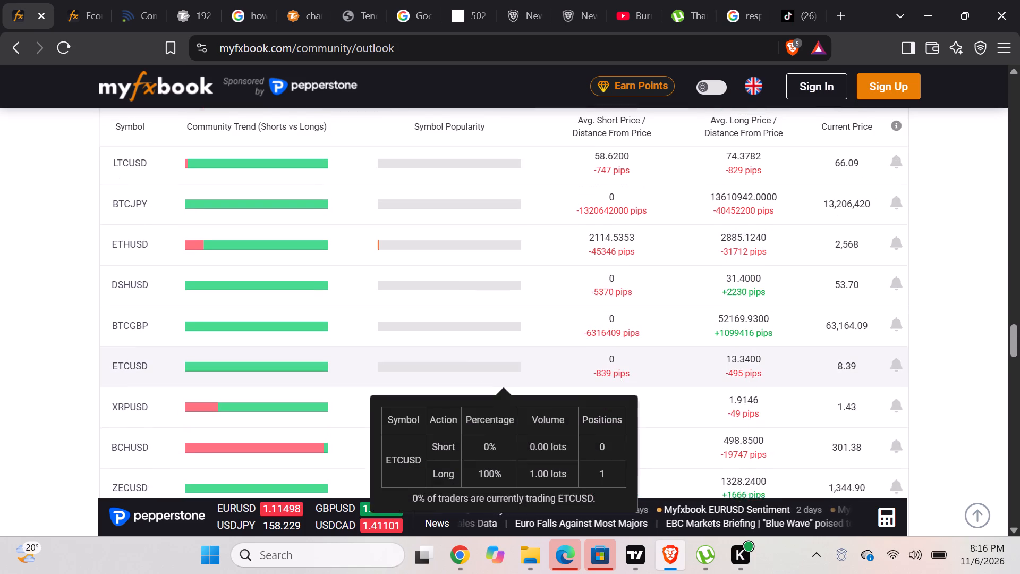
{"action": "scroll", "coordinate": [616, 376], "scroll_direction": "down", "scroll_amount": 1}
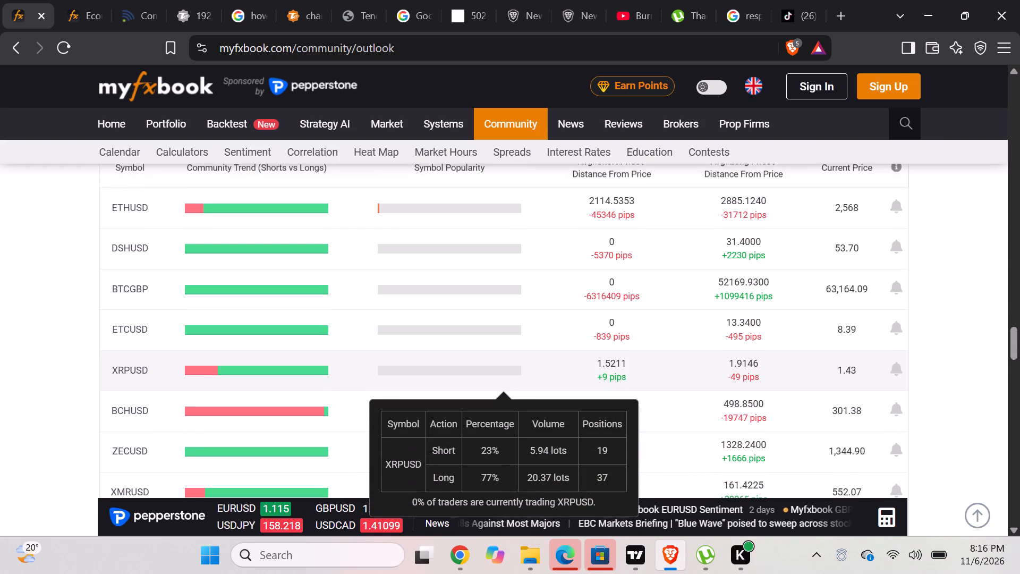
{"action": "scroll", "coordinate": [616, 376], "scroll_direction": "up", "scroll_amount": 2}
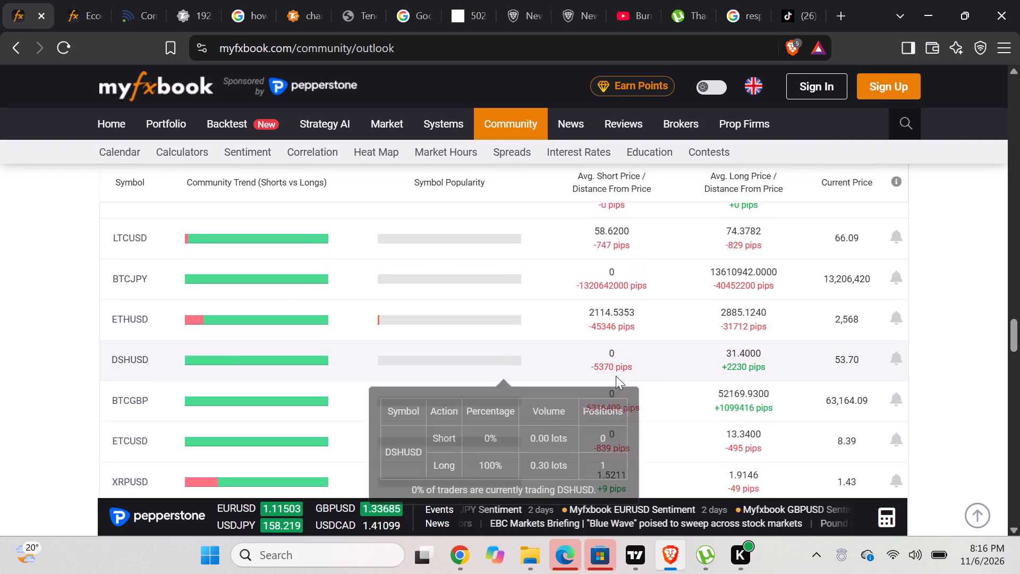
{"action": "scroll", "coordinate": [616, 376], "scroll_direction": "up", "scroll_amount": 3}
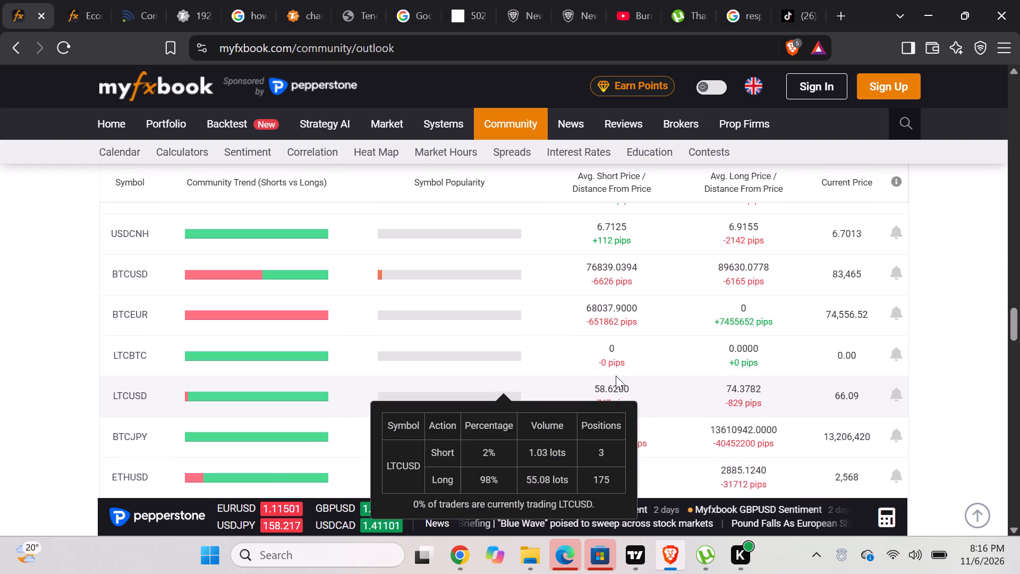
{"action": "scroll", "coordinate": [616, 376], "scroll_direction": "up", "scroll_amount": 1}
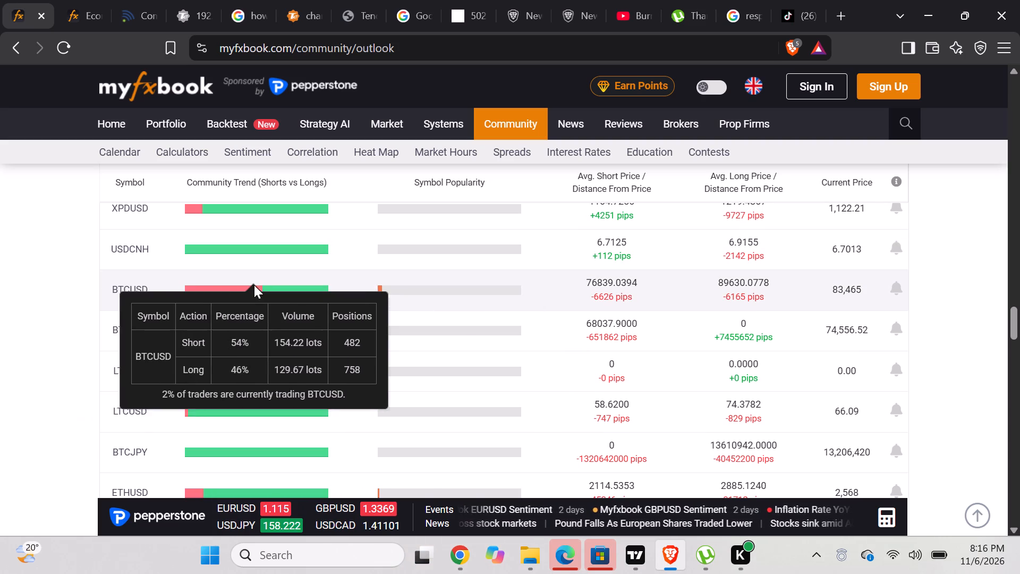
Find XAUUSD in the Myfxbook sentiment table and inspect its short versus long breakdown.
{"action": "scroll", "coordinate": [412, 289], "scroll_direction": "up", "scroll_amount": 2}
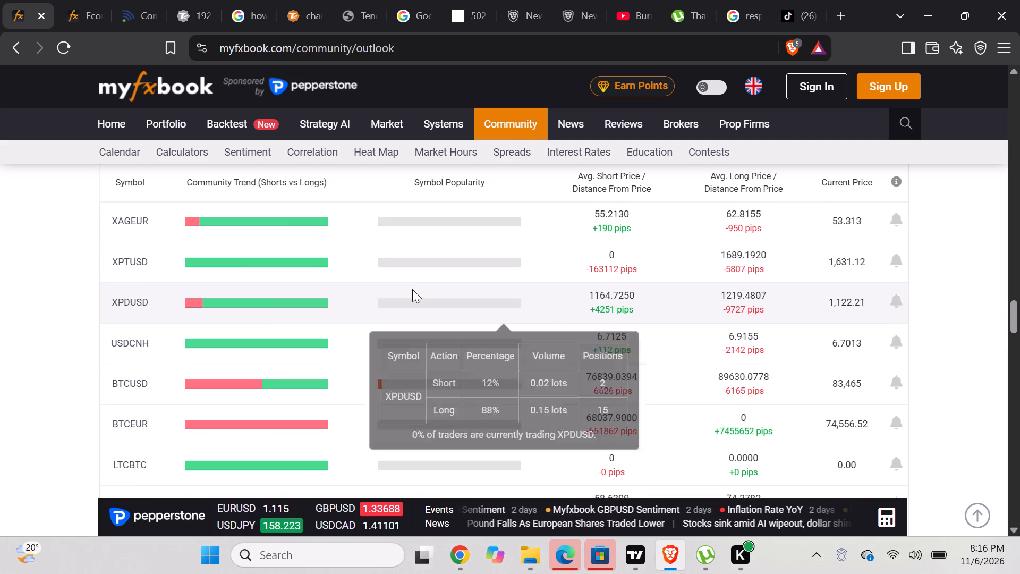
{"action": "scroll", "coordinate": [412, 289], "scroll_direction": "up", "scroll_amount": 5}
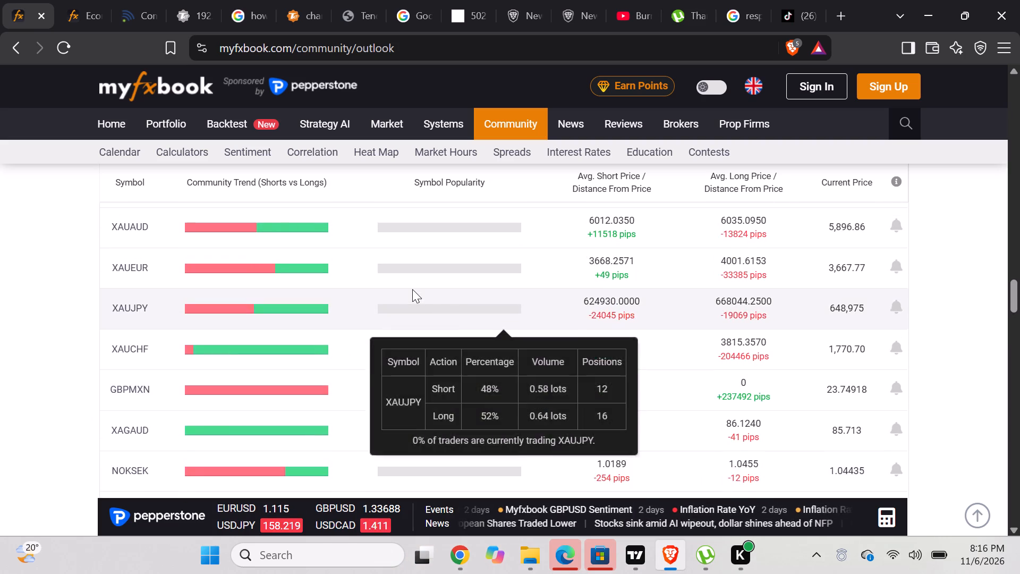
{"action": "scroll", "coordinate": [412, 289], "scroll_direction": "up", "scroll_amount": 5}
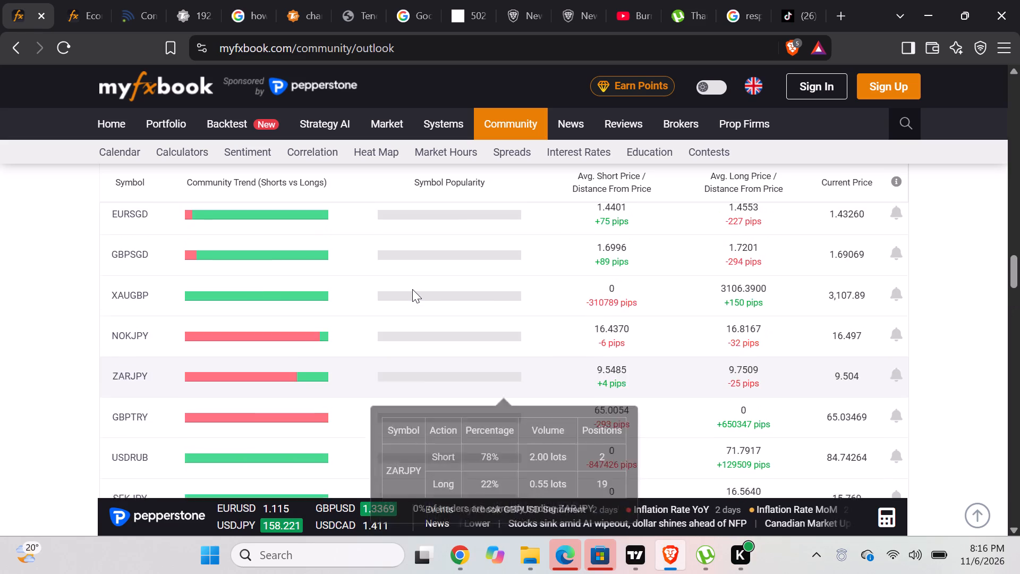
{"action": "scroll", "coordinate": [412, 289], "scroll_direction": "up", "scroll_amount": 5}
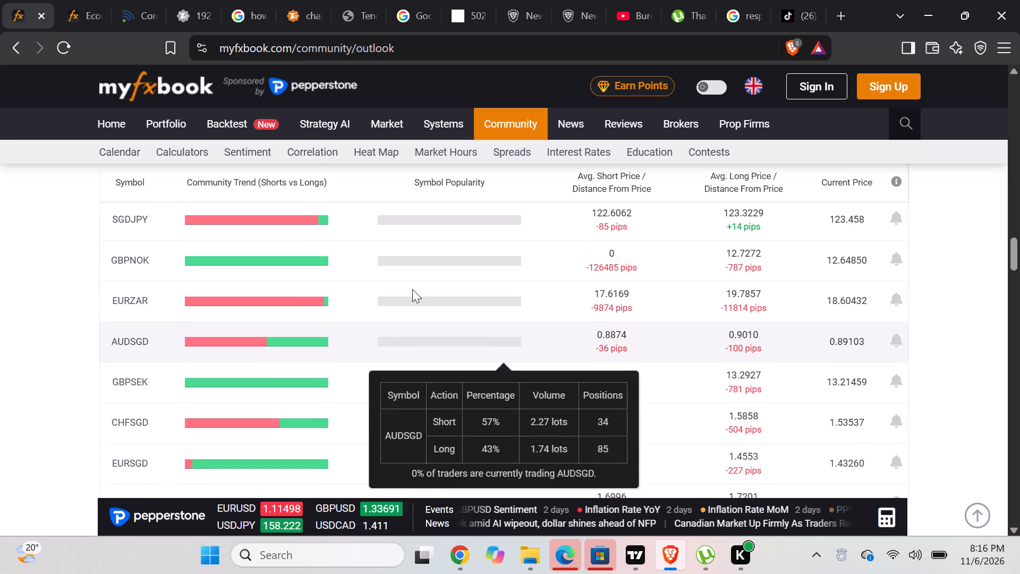
{"action": "scroll", "coordinate": [412, 289], "scroll_direction": "up", "scroll_amount": 5}
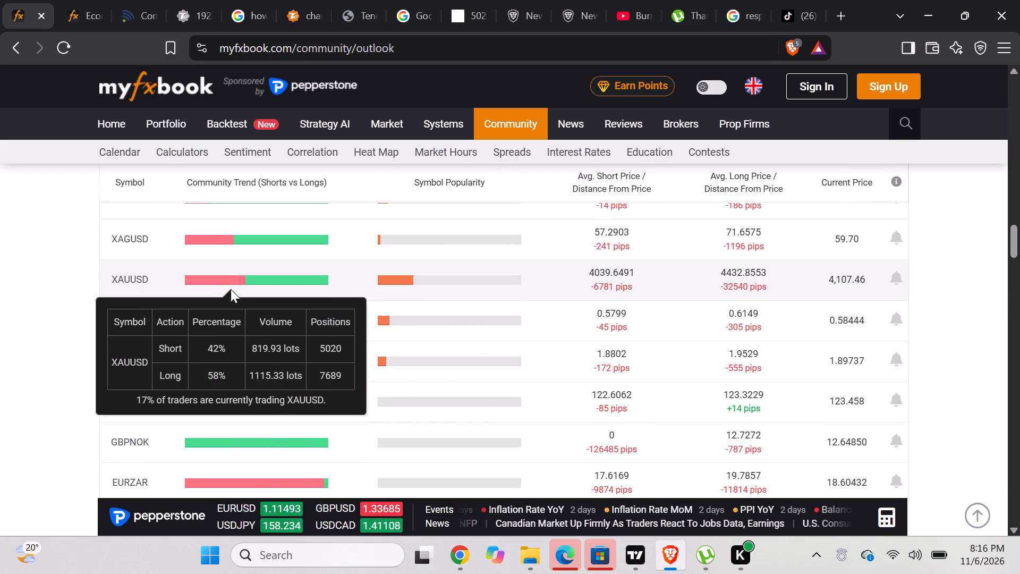
{"action": "scroll", "coordinate": [457, 265], "scroll_direction": "up", "scroll_amount": 1}
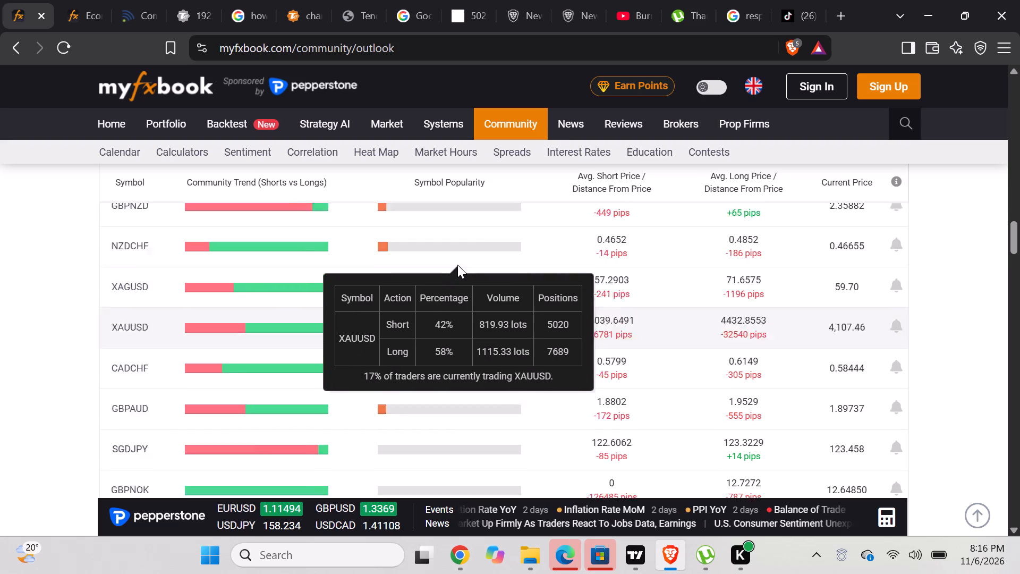
Examine the community trend of the major currency pairs at the start of the Myfxbook sentiment table.
{"action": "scroll", "coordinate": [457, 265], "scroll_direction": "up", "scroll_amount": 8}
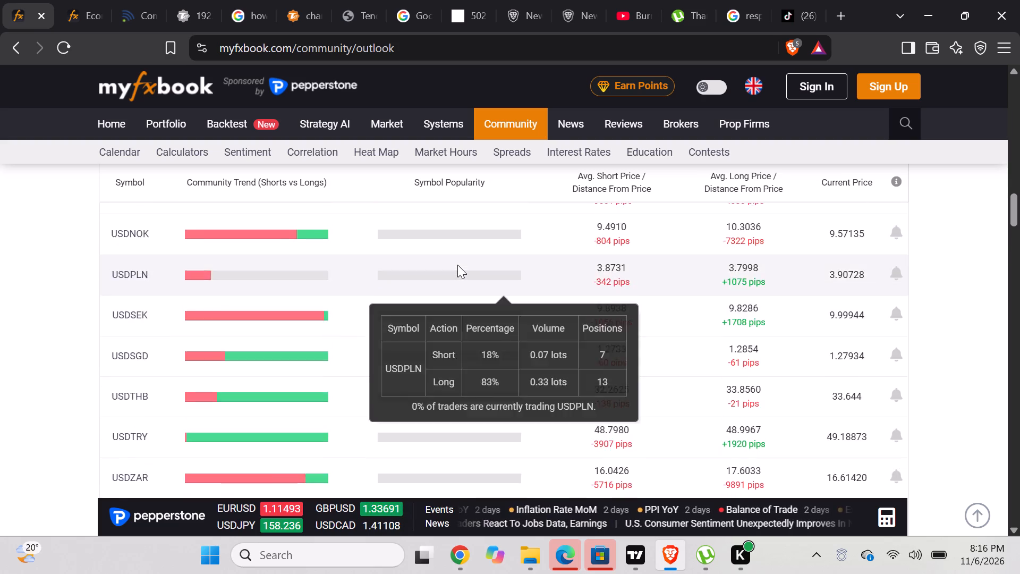
{"action": "scroll", "coordinate": [457, 265], "scroll_direction": "up", "scroll_amount": 8}
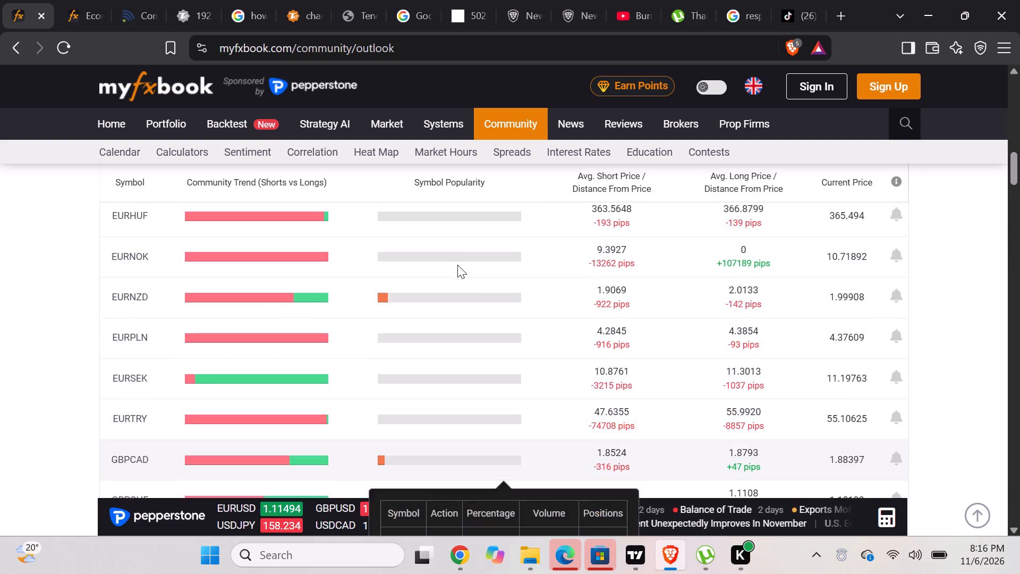
{"action": "scroll", "coordinate": [457, 265], "scroll_direction": "up", "scroll_amount": 6}
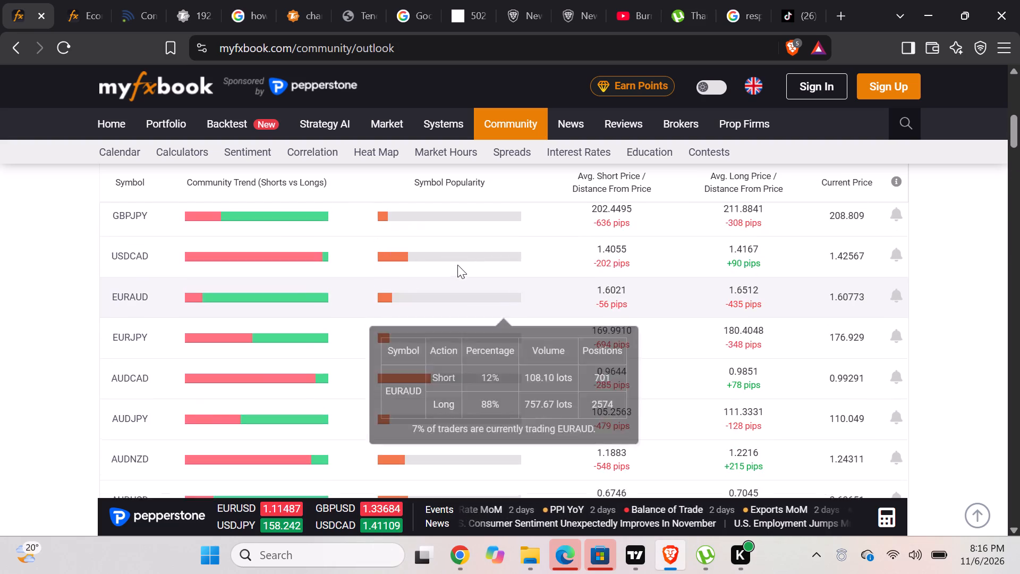
{"action": "scroll", "coordinate": [457, 265], "scroll_direction": "up", "scroll_amount": 5}
{"action": "scroll", "coordinate": [457, 265], "scroll_direction": "down", "scroll_amount": 1}
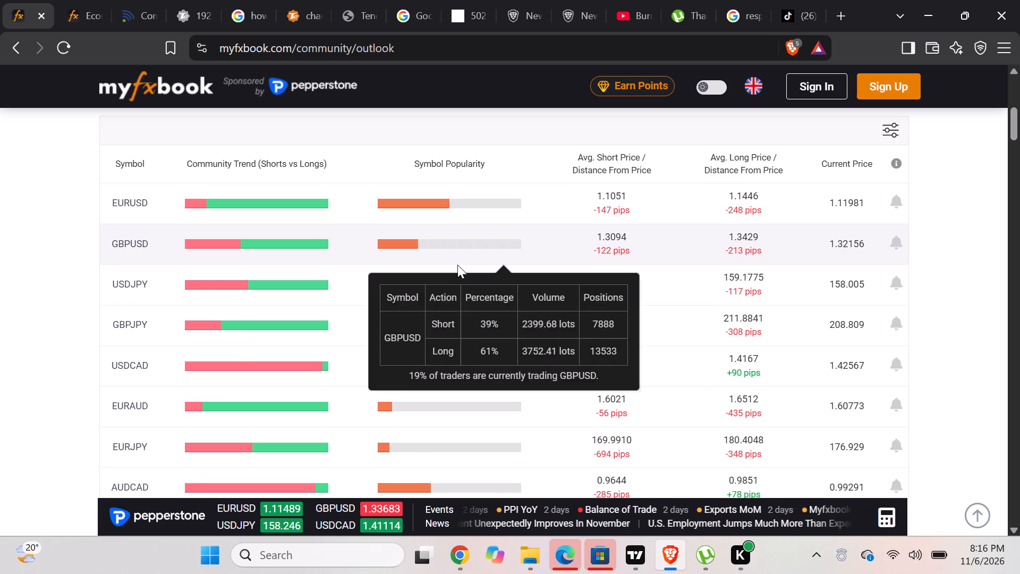
{"action": "scroll", "coordinate": [457, 265], "scroll_direction": "down", "scroll_amount": 2}
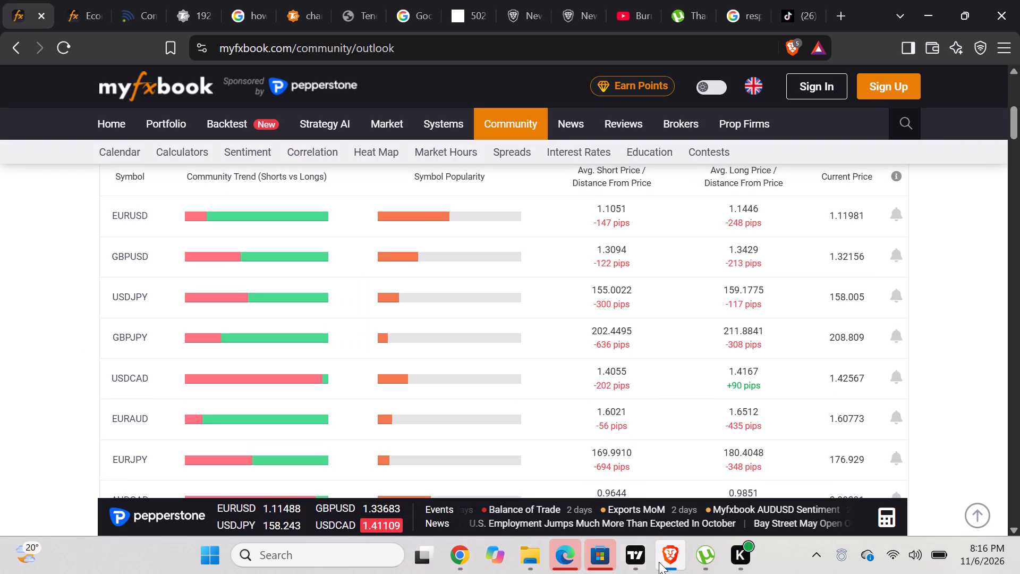
Switch back to the 15-minute XAUUSD chart in TradingView.
{"action": "left_click", "coordinate": [641, 560]}
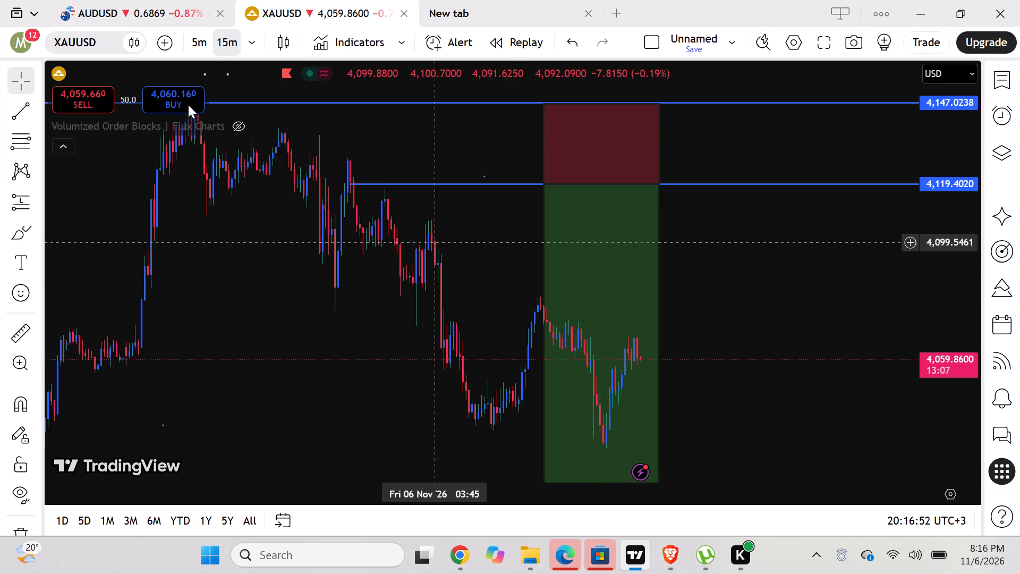
Change the chart's symbol from XAUUSD to OANDA's EURUSD.
{"action": "left_click", "coordinate": [94, 39]}
{"action": "key", "text": "BackSpace"}
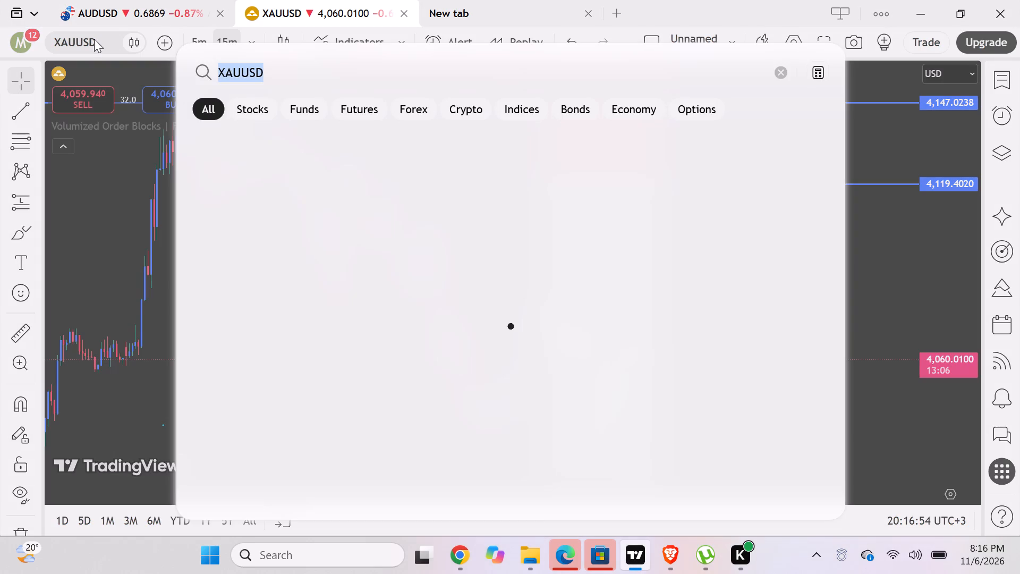
{"action": "key", "text": "BackSpace"}
{"action": "key", "text": "BackSpace"}
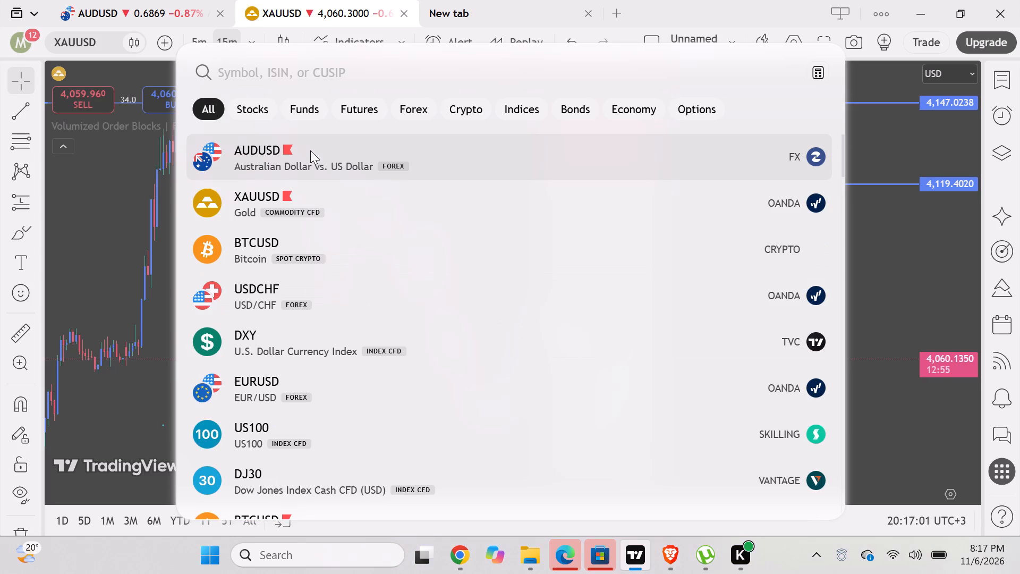
{"action": "left_click", "coordinate": [337, 382]}
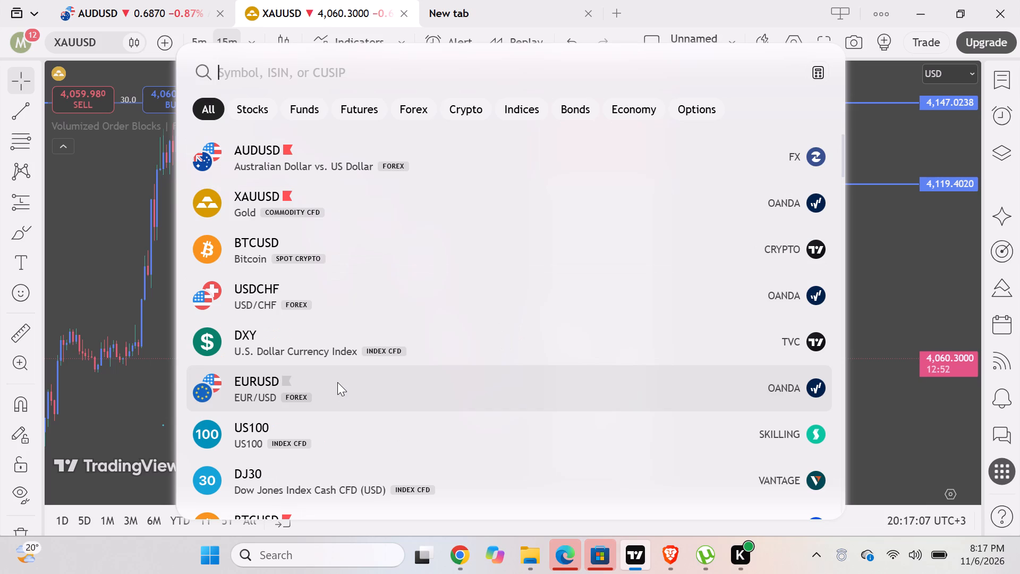
{"action": "left_click", "coordinate": [337, 382]}
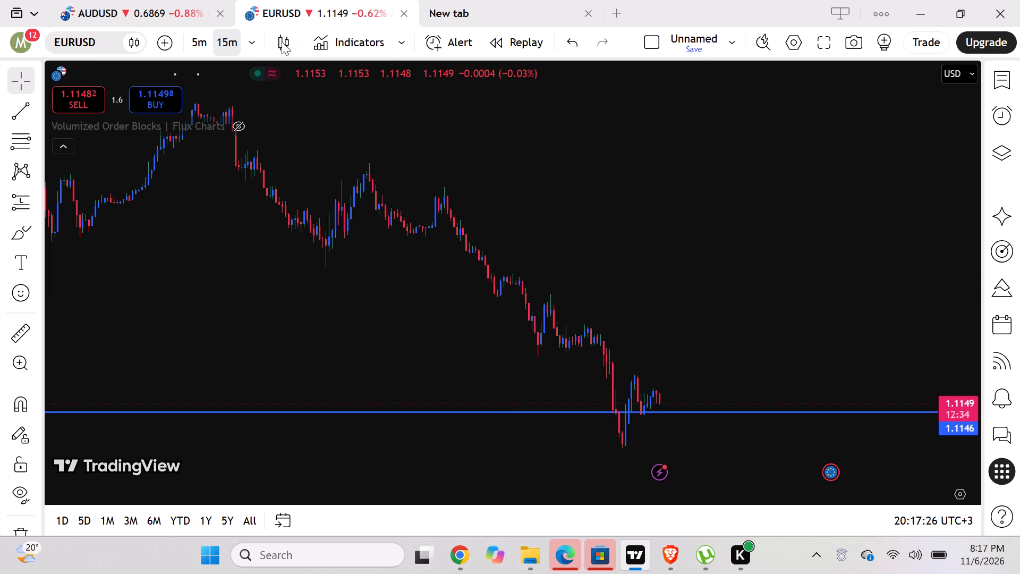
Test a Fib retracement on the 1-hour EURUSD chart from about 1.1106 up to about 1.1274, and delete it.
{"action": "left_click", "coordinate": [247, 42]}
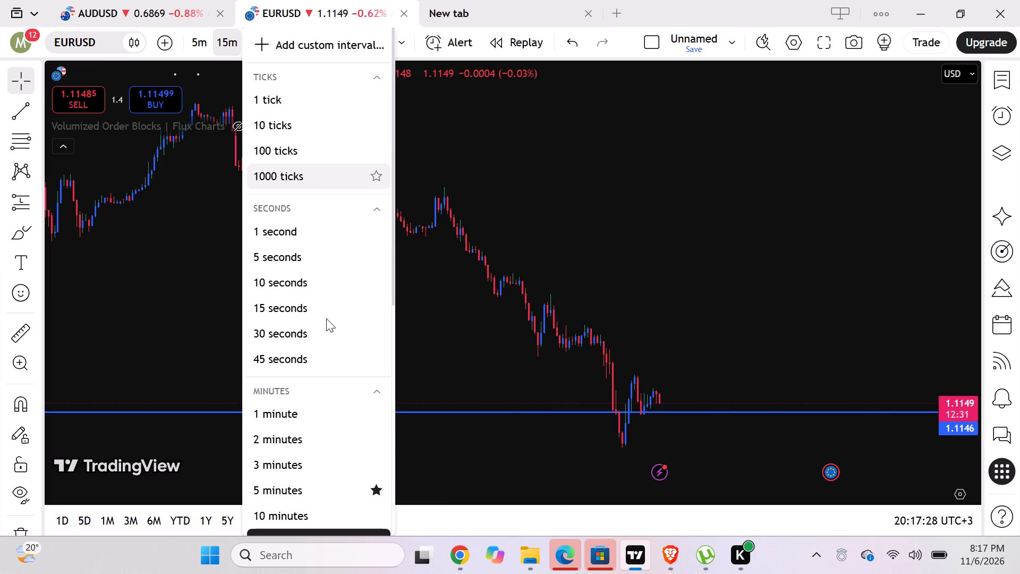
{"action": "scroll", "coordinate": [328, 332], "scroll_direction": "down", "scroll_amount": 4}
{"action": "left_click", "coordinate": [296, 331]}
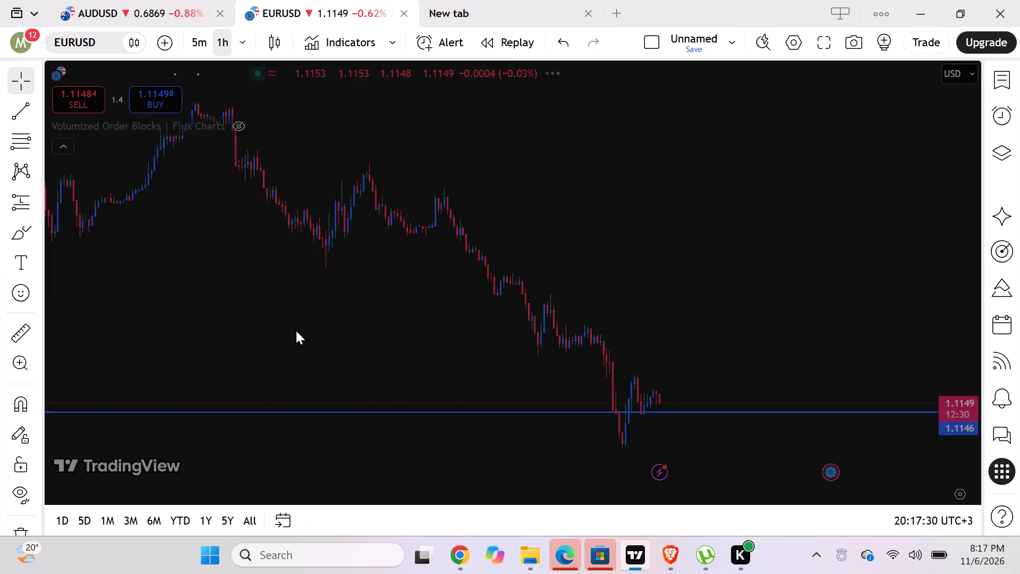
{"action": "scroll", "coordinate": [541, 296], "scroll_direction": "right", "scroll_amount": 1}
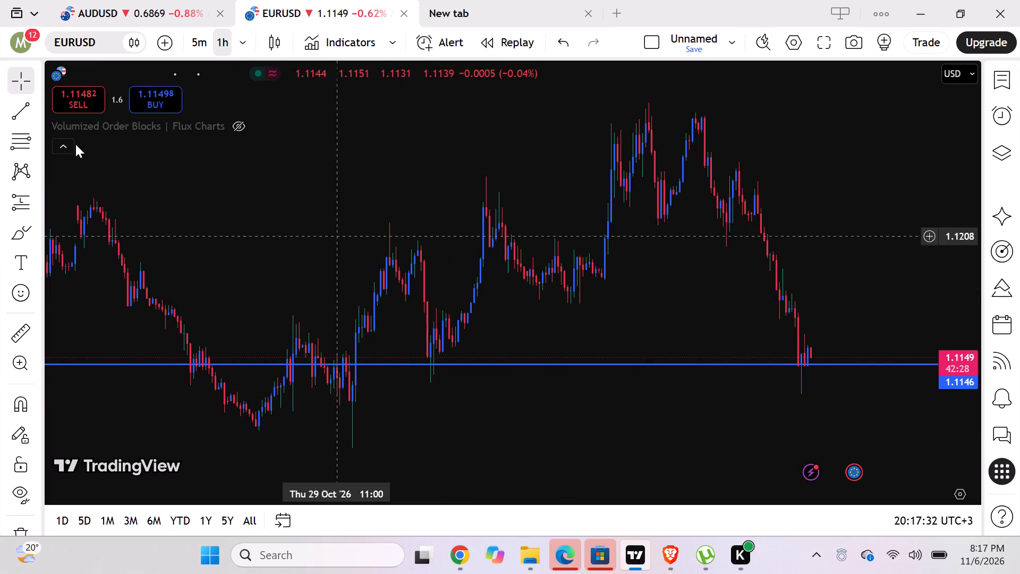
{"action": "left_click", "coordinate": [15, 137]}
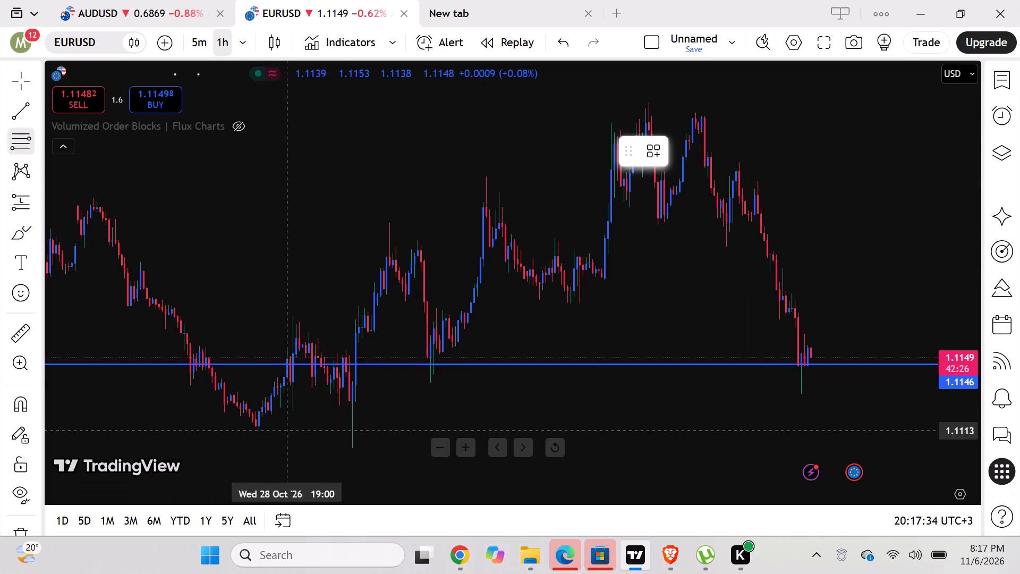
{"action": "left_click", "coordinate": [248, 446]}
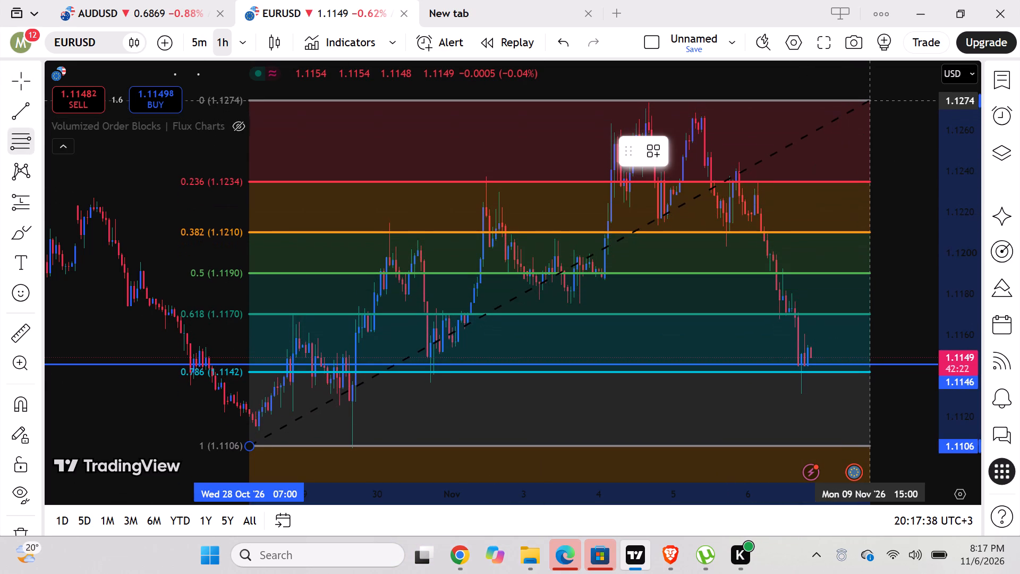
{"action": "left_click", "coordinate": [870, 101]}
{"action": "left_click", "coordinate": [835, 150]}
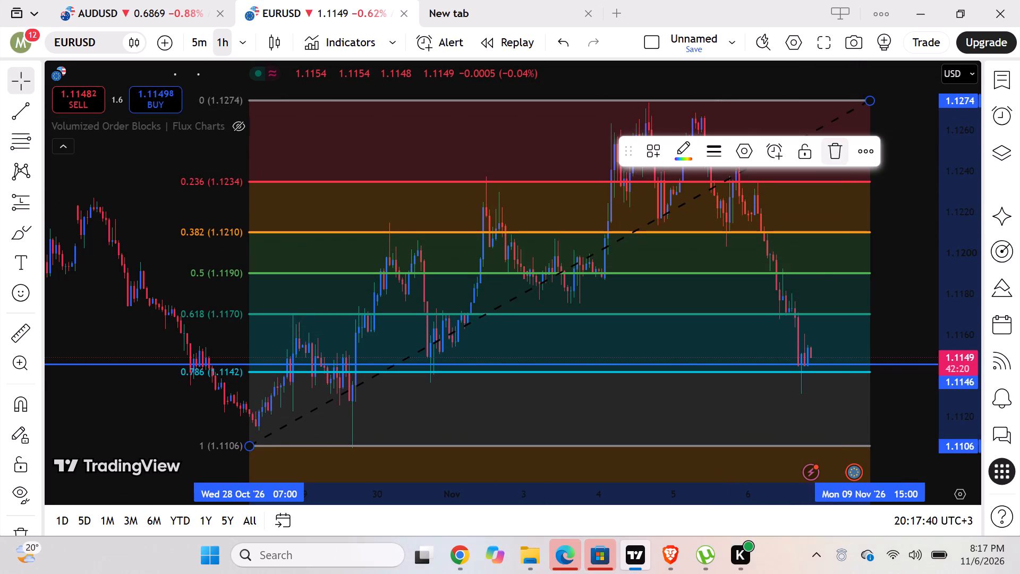
On the 5-minute EURUSD chart, place a horizontal ray at about 1.1179, starting at the 14:35 swing high on 6 November.
{"action": "left_click", "coordinate": [206, 33]}
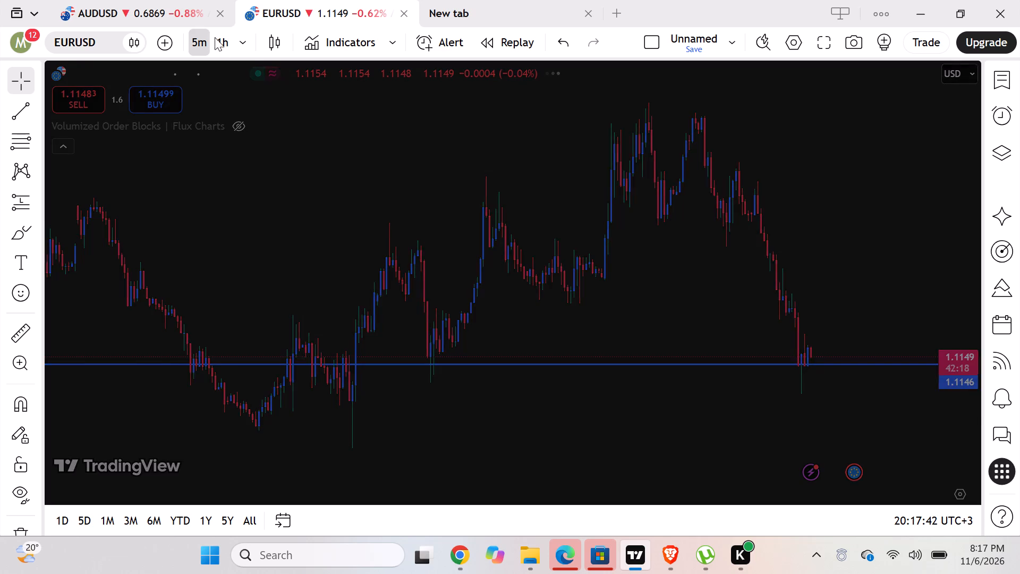
{"action": "scroll", "coordinate": [637, 236], "scroll_direction": "left", "scroll_amount": 4}
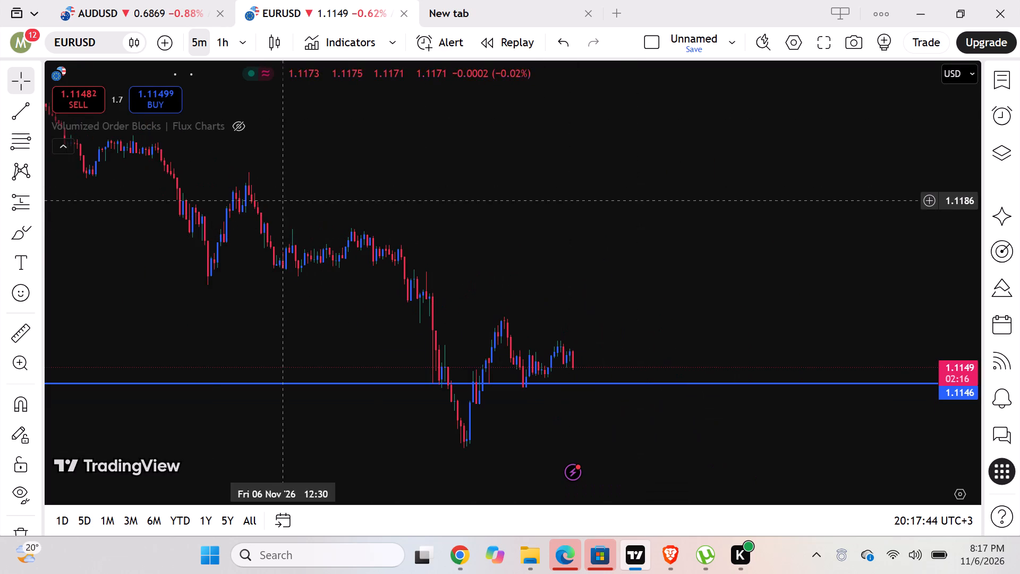
{"action": "double_click", "coordinate": [17, 113]}
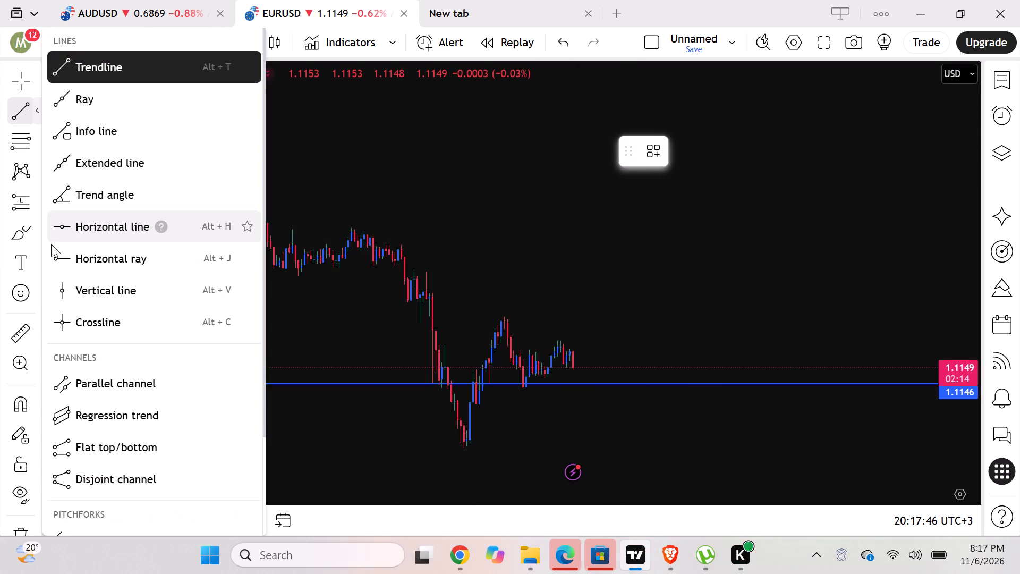
{"action": "left_click", "coordinate": [59, 251]}
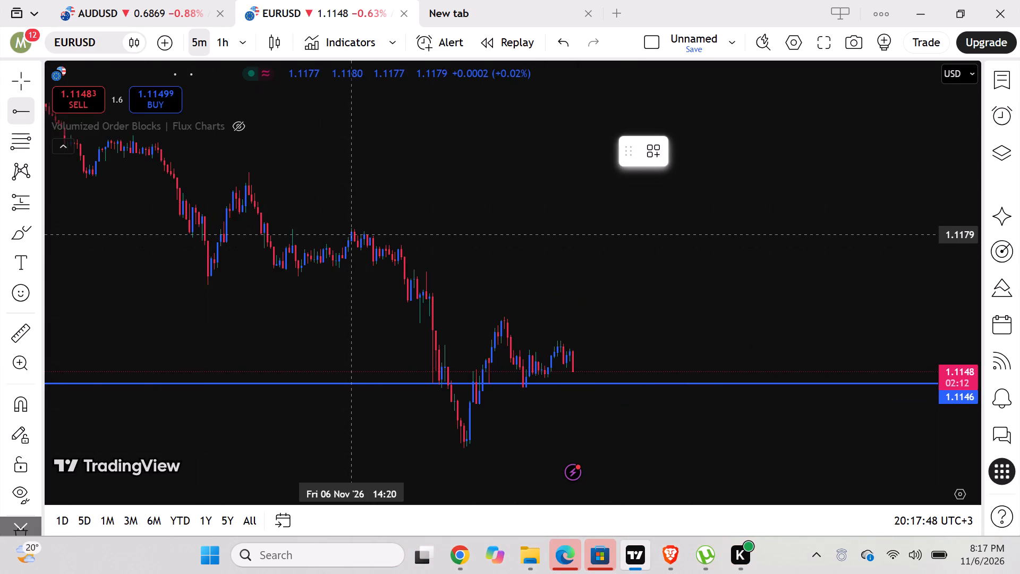
{"action": "left_click", "coordinate": [361, 233]}
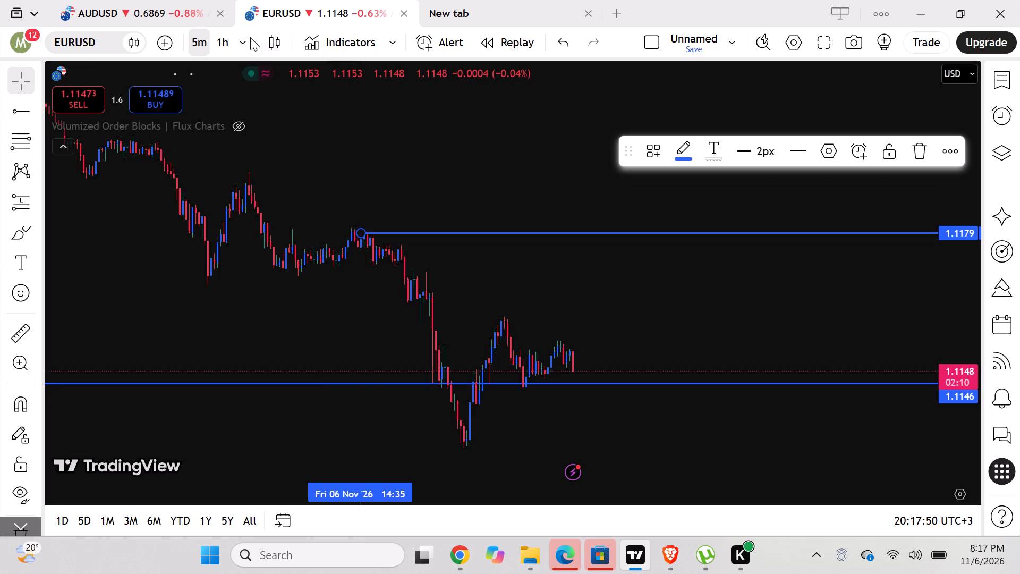
Set the EURUSD chart to the 15-minute timeframe.
{"action": "left_click", "coordinate": [246, 38]}
{"action": "scroll", "coordinate": [314, 294], "scroll_direction": "down", "scroll_amount": 3}
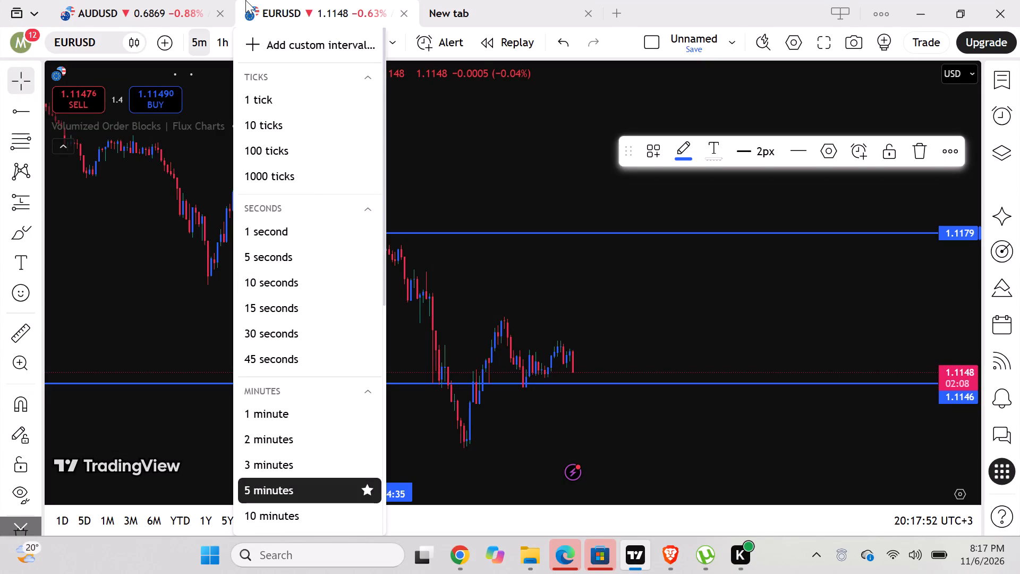
{"action": "scroll", "coordinate": [245, 0], "scroll_direction": "down", "scroll_amount": 4}
{"action": "scroll", "coordinate": [287, 291], "scroll_direction": "down", "scroll_amount": 1}
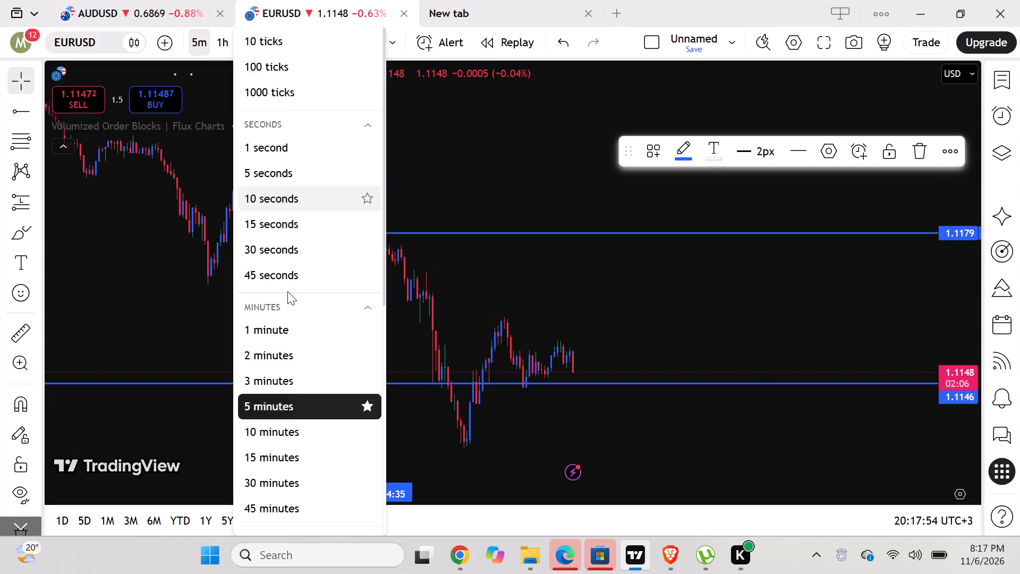
{"action": "scroll", "coordinate": [287, 291], "scroll_direction": "down", "scroll_amount": 1}
{"action": "left_click", "coordinate": [284, 310]}
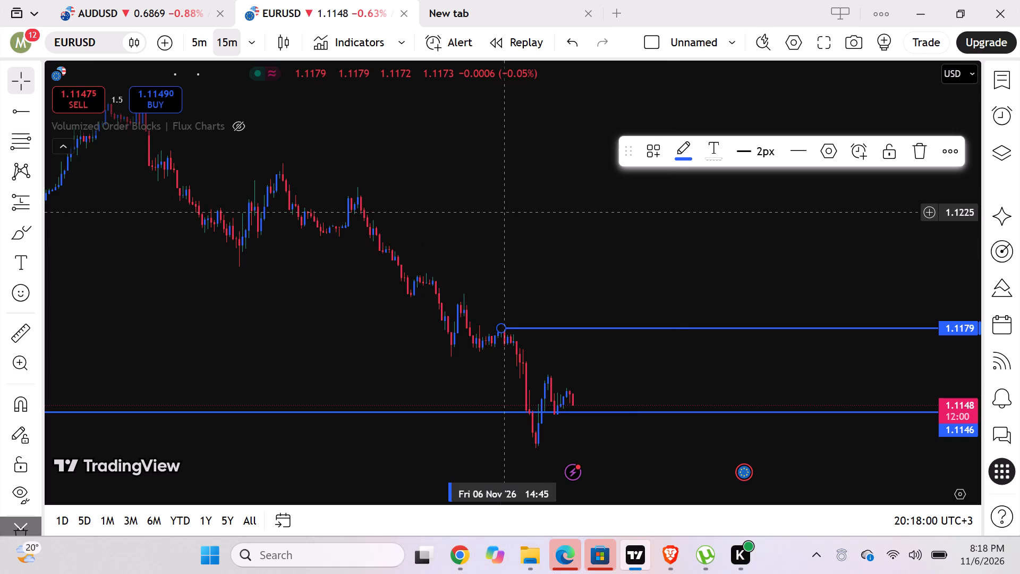
Switch to the AUDUSD chart and examine its 4-hour price action around the 0.7002 line.
{"action": "left_click", "coordinate": [92, 0]}
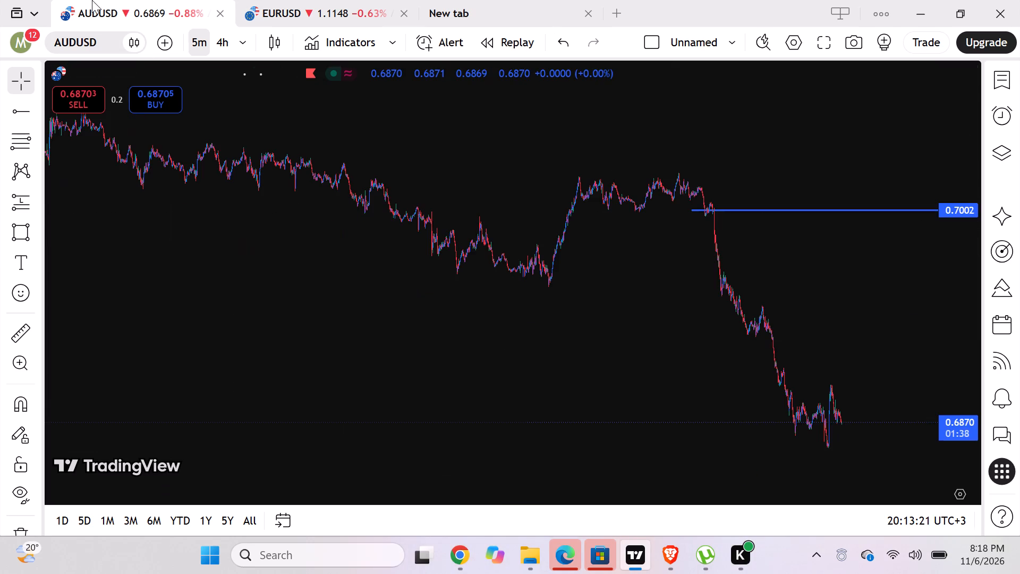
{"action": "left_click", "coordinate": [223, 40]}
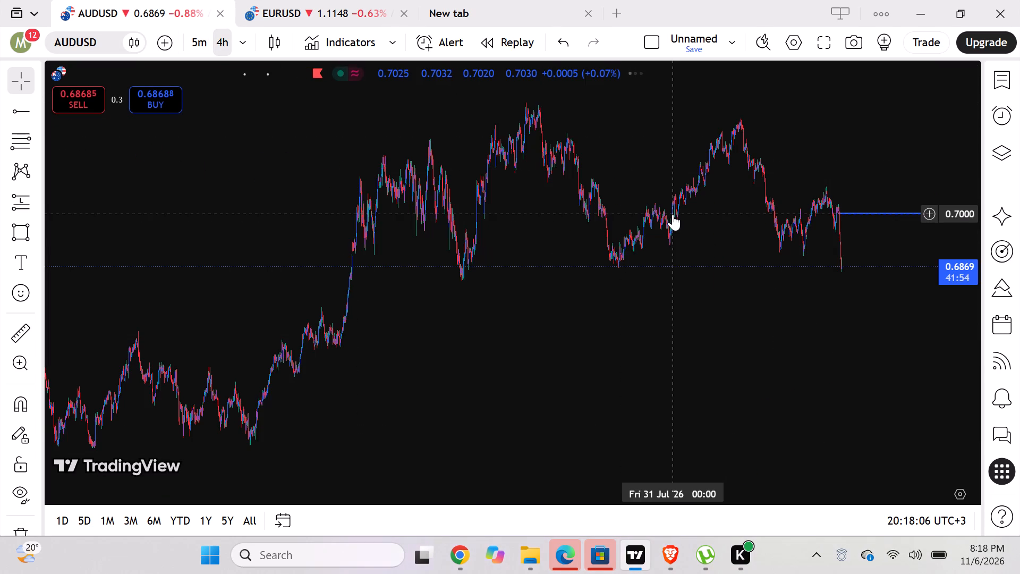
{"action": "scroll", "coordinate": [673, 214], "scroll_direction": "left", "scroll_amount": 4}
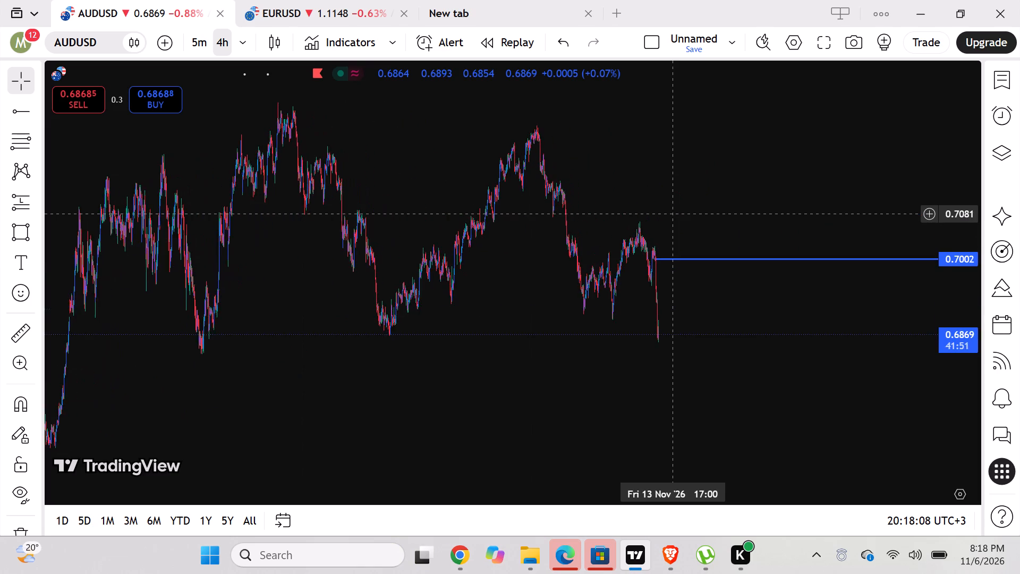
{"action": "left_click", "coordinate": [673, 214]}
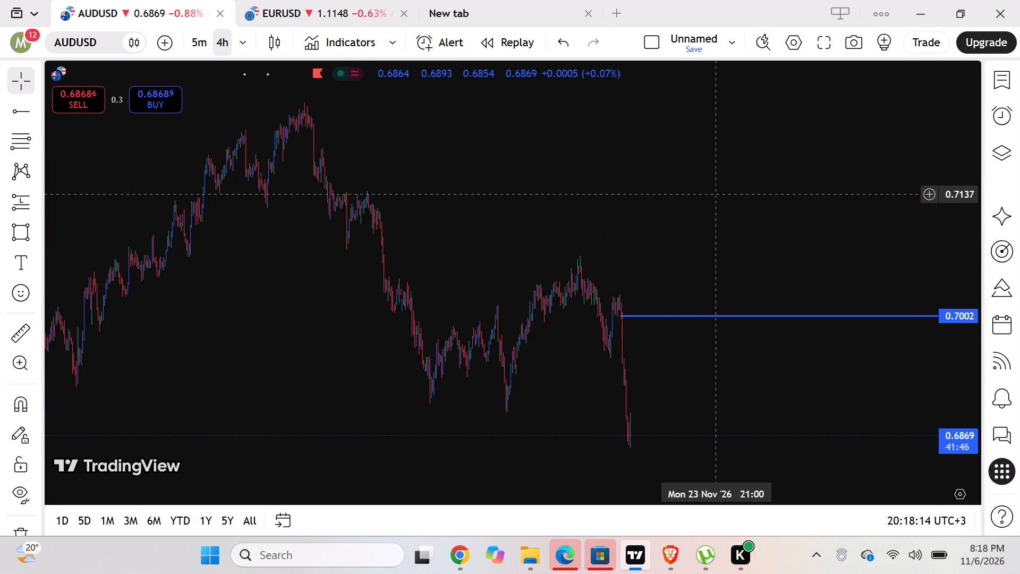
{"action": "scroll", "coordinate": [716, 194], "scroll_direction": "left", "scroll_amount": 1}
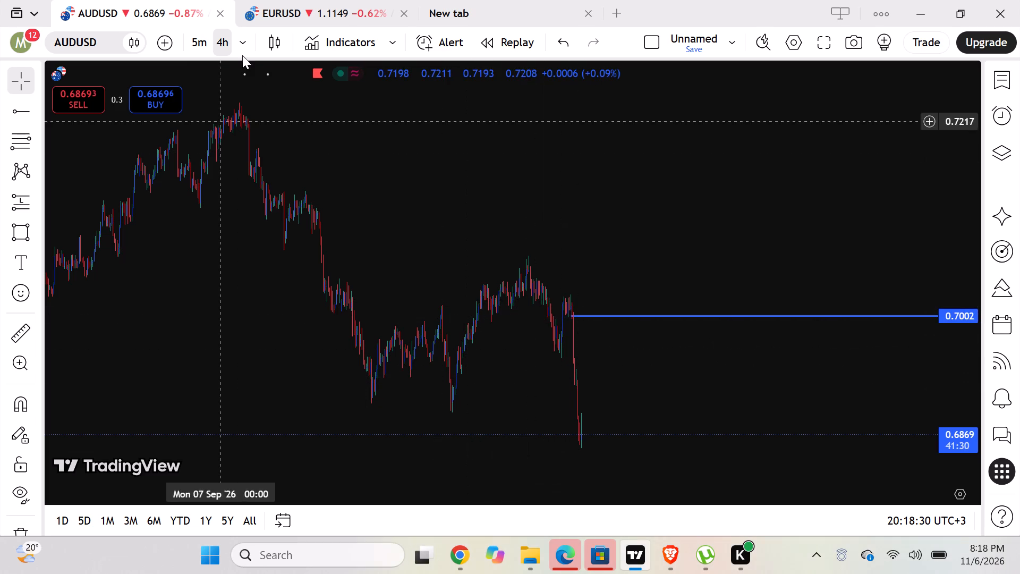
Set the AUDUSD chart to the 15-minute timeframe.
{"action": "left_click", "coordinate": [248, 40]}
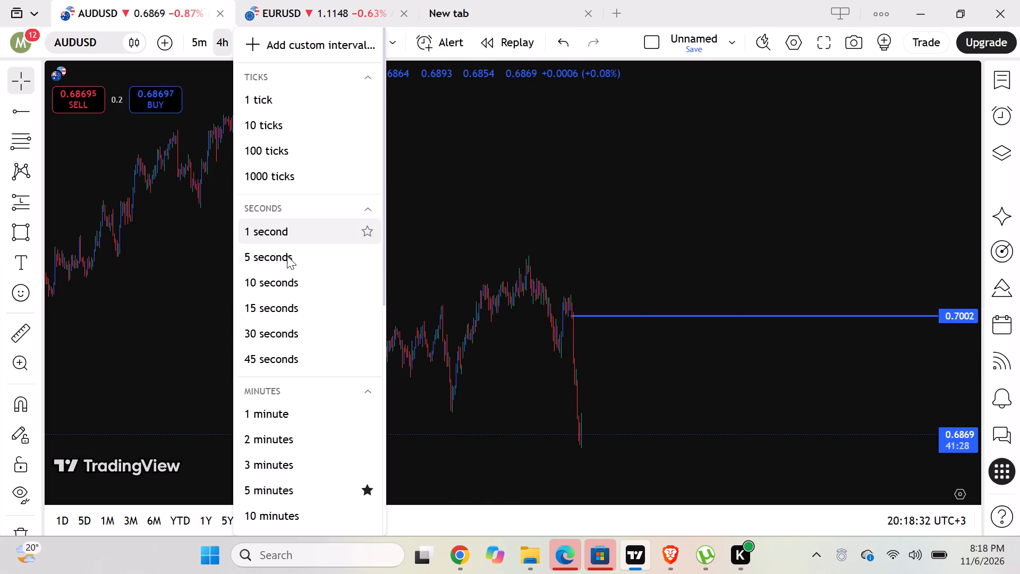
{"action": "scroll", "coordinate": [266, 292], "scroll_direction": "down", "scroll_amount": 3}
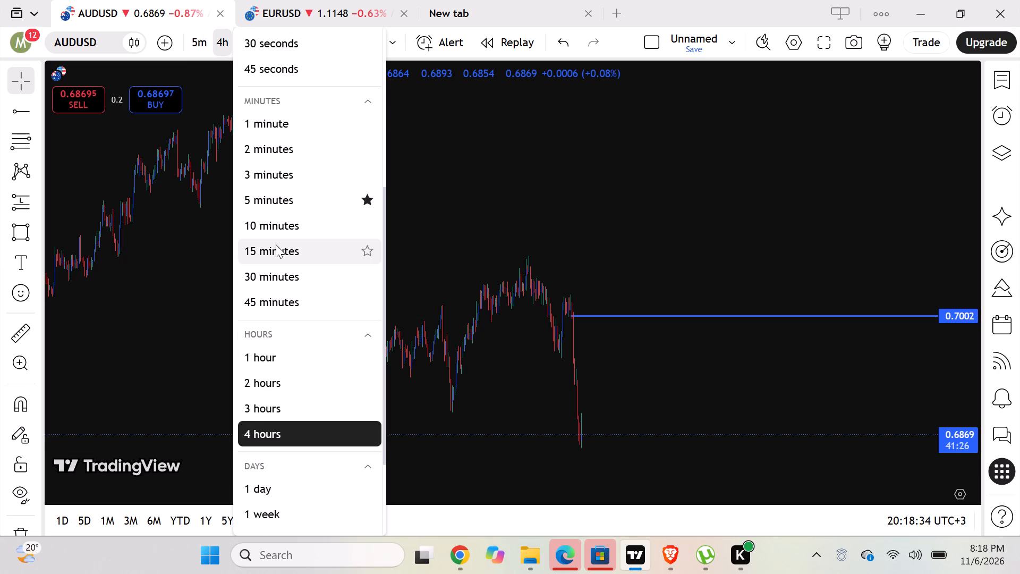
{"action": "left_click", "coordinate": [276, 244]}
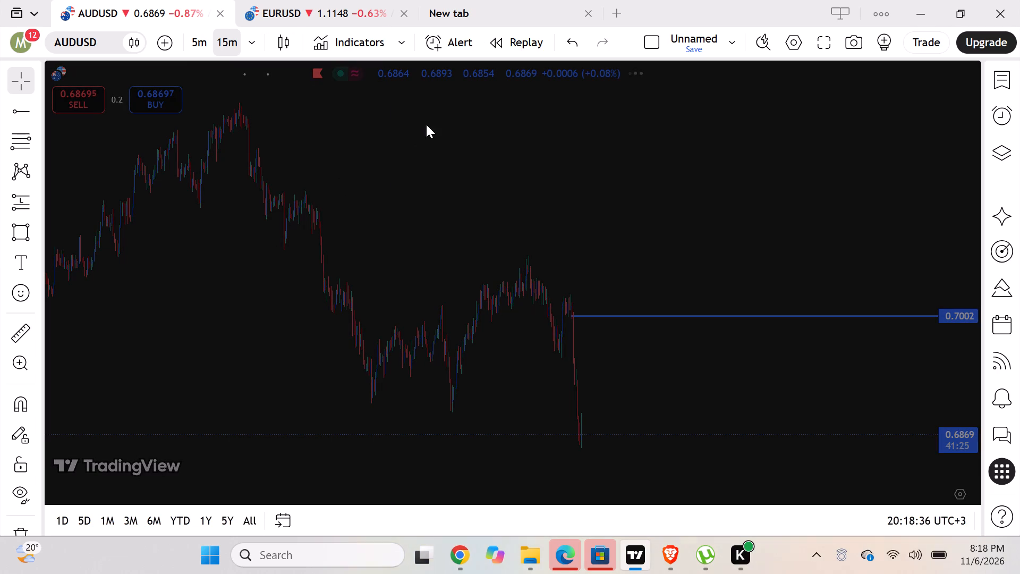
Draw a Fib retracement on AUDUSD from about 0.6895 on 14 October up to about 0.7066, and compare recent price with its levels.
{"action": "scroll", "coordinate": [531, 305], "scroll_direction": "right", "scroll_amount": 1}
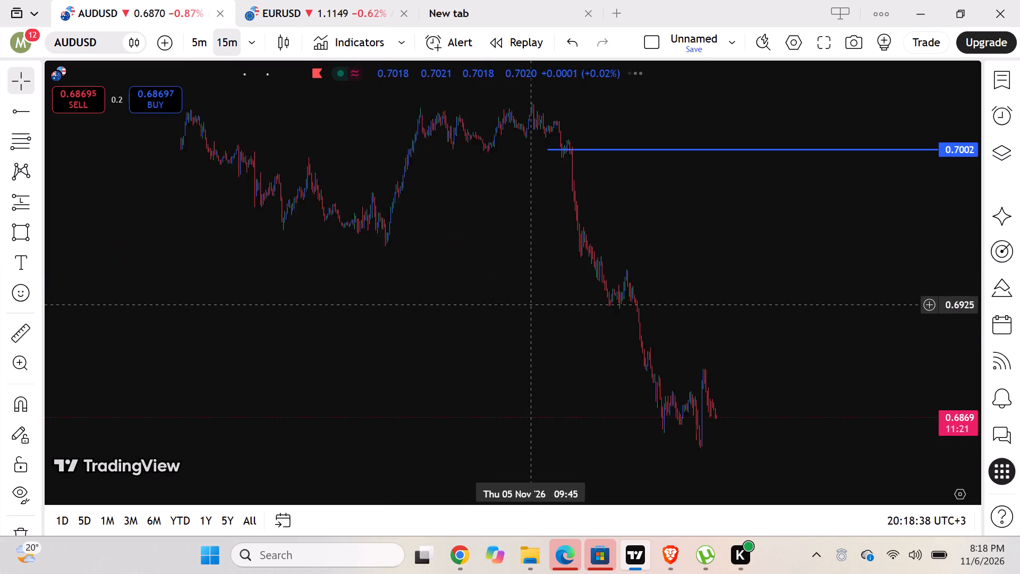
{"action": "scroll", "coordinate": [531, 305], "scroll_direction": "right", "scroll_amount": 1}
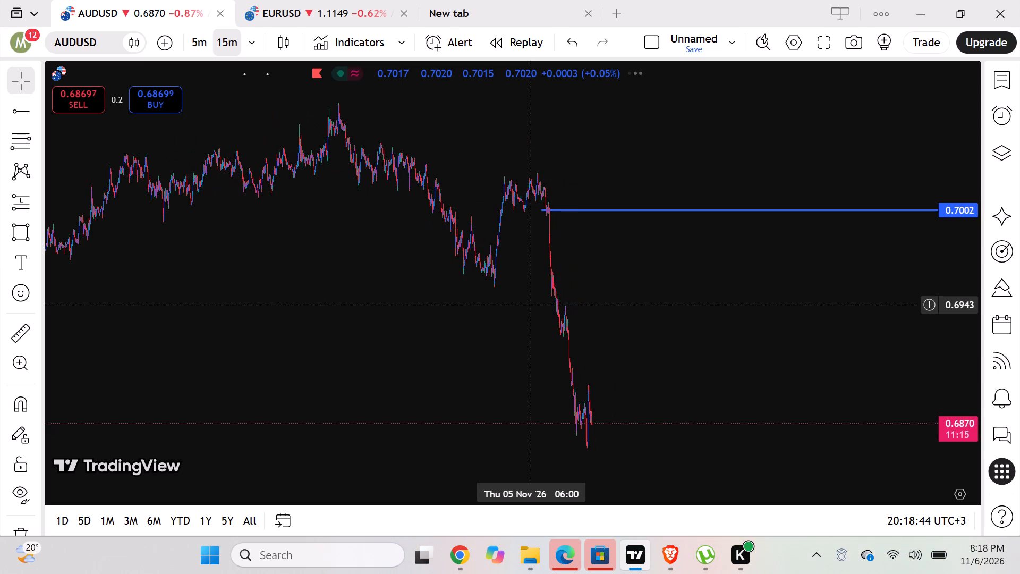
{"action": "scroll", "coordinate": [531, 305], "scroll_direction": "right", "scroll_amount": 3}
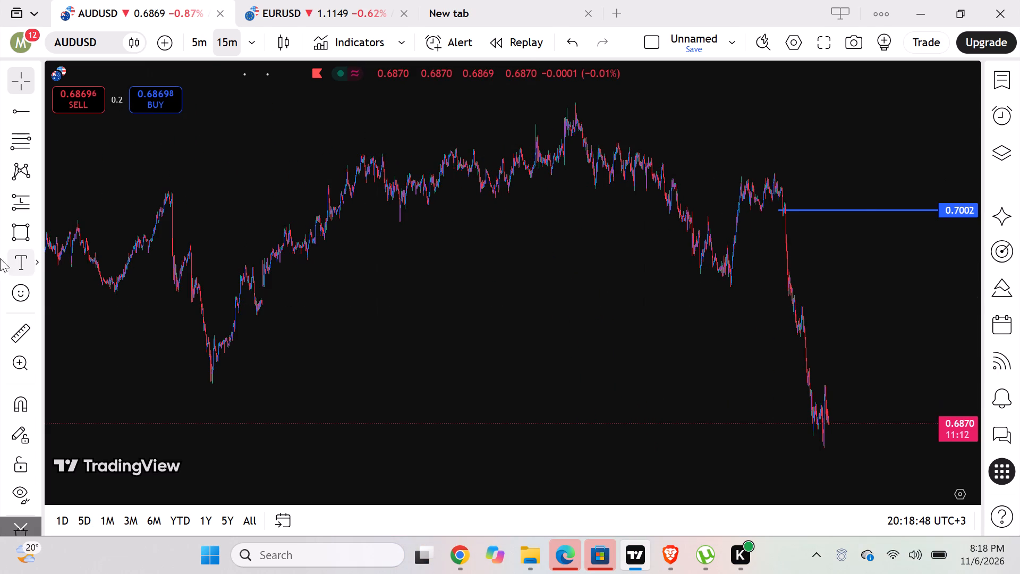
{"action": "left_click", "coordinate": [13, 147]}
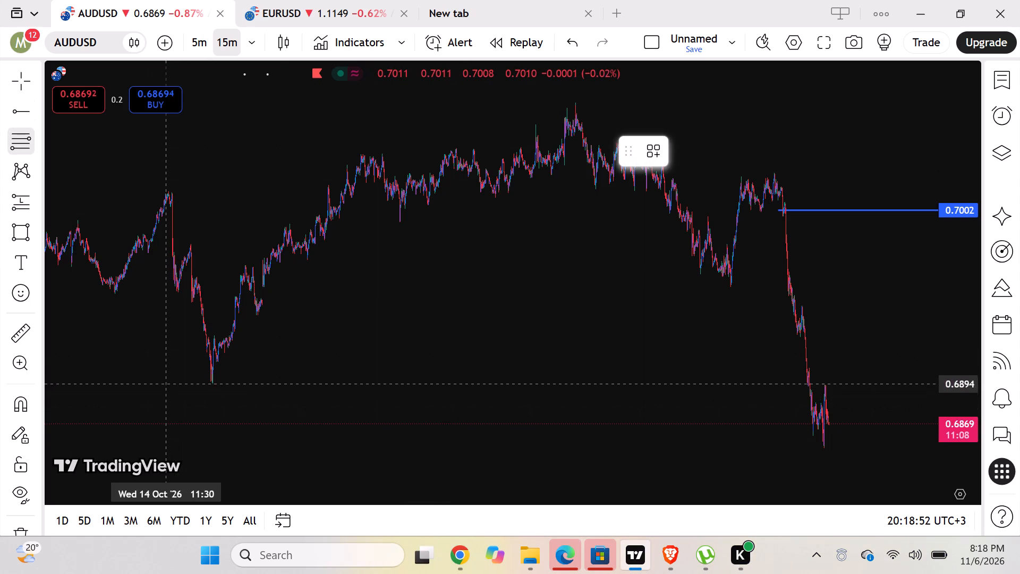
{"action": "left_click", "coordinate": [166, 382]}
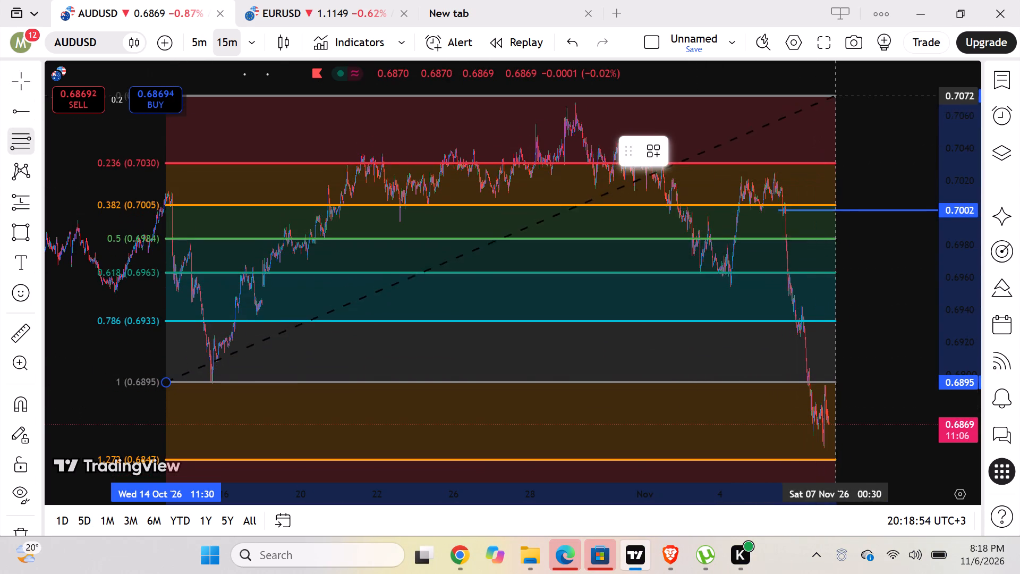
{"action": "left_click", "coordinate": [900, 105]}
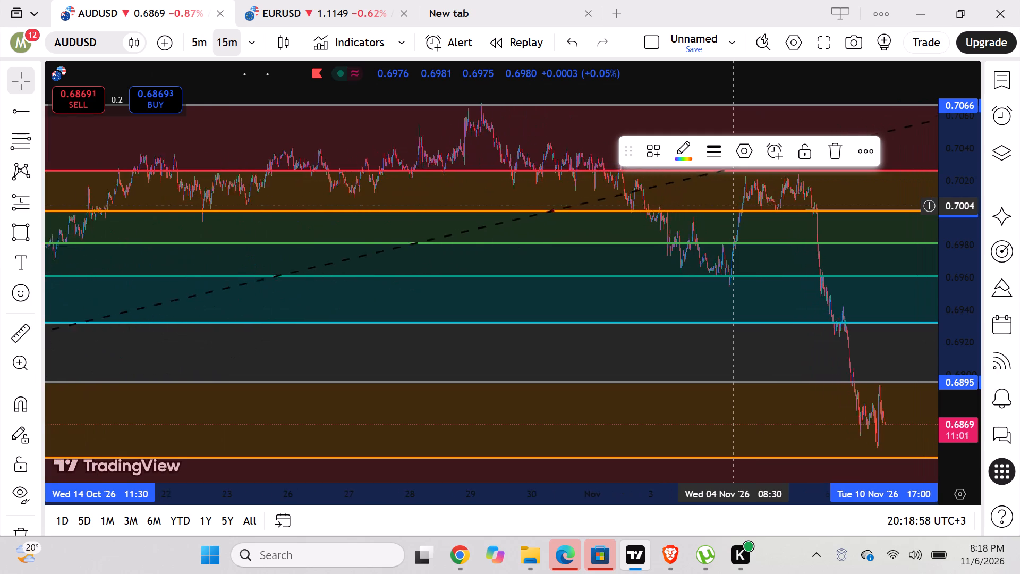
{"action": "scroll", "coordinate": [734, 206], "scroll_direction": "left", "scroll_amount": 7}
{"action": "scroll", "coordinate": [734, 206], "scroll_direction": "right", "scroll_amount": 1}
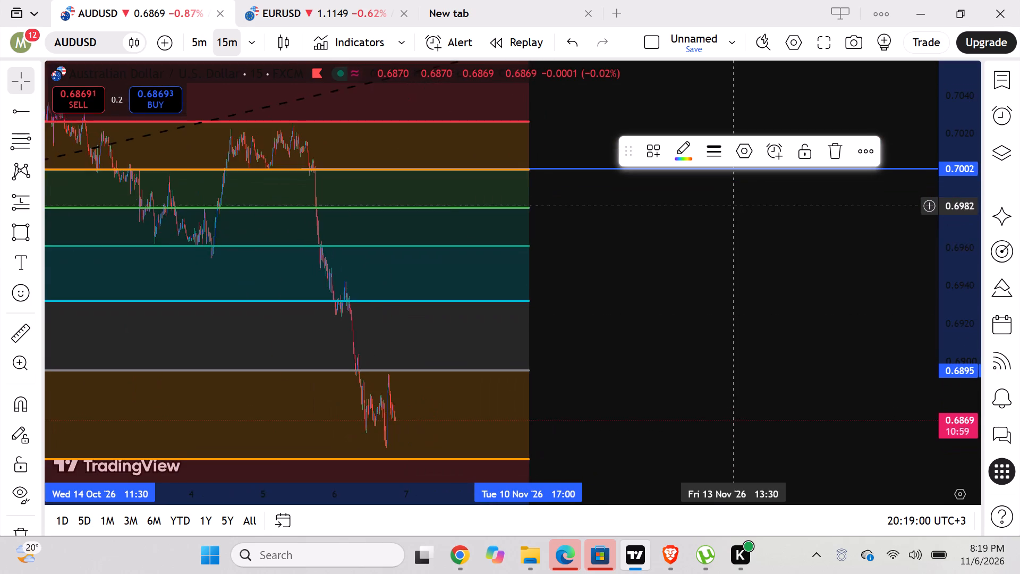
{"action": "scroll", "coordinate": [734, 206], "scroll_direction": "right", "scroll_amount": 2}
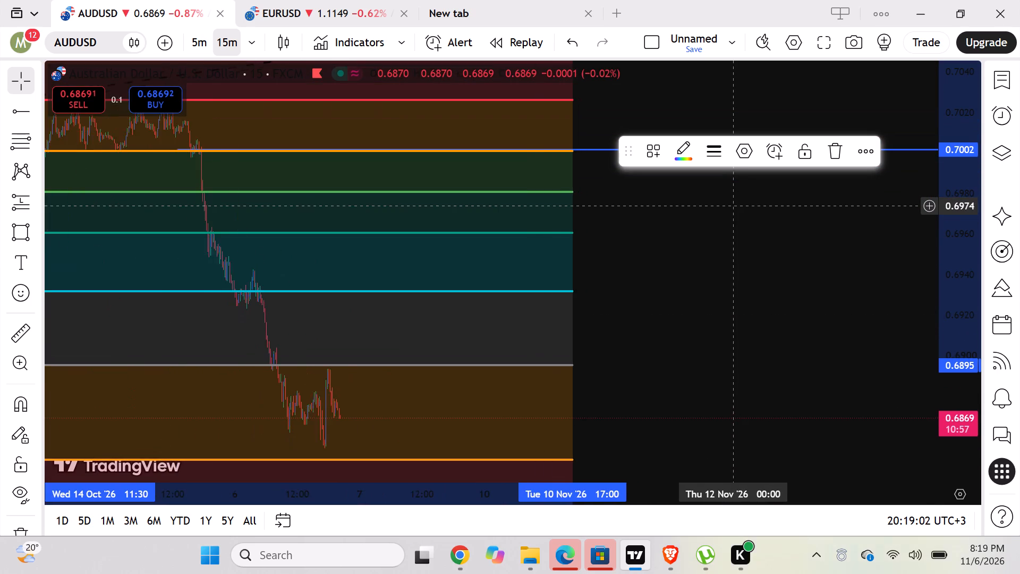
{"action": "scroll", "coordinate": [734, 206], "scroll_direction": "right", "scroll_amount": 3}
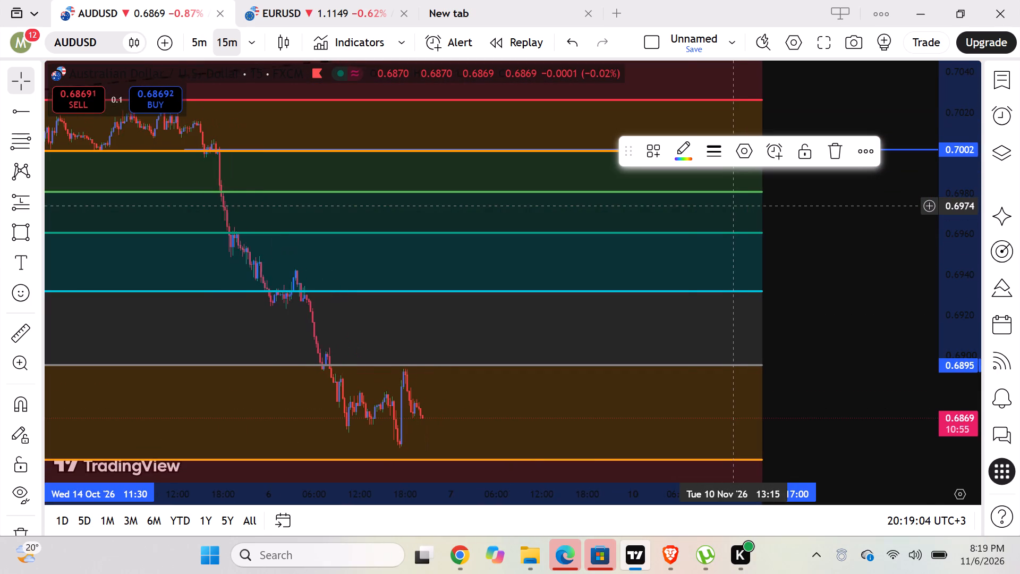
Delete the Fib retracement from the 15-minute AUDUSD chart.
{"action": "scroll", "coordinate": [503, 282], "scroll_direction": "left", "scroll_amount": 1}
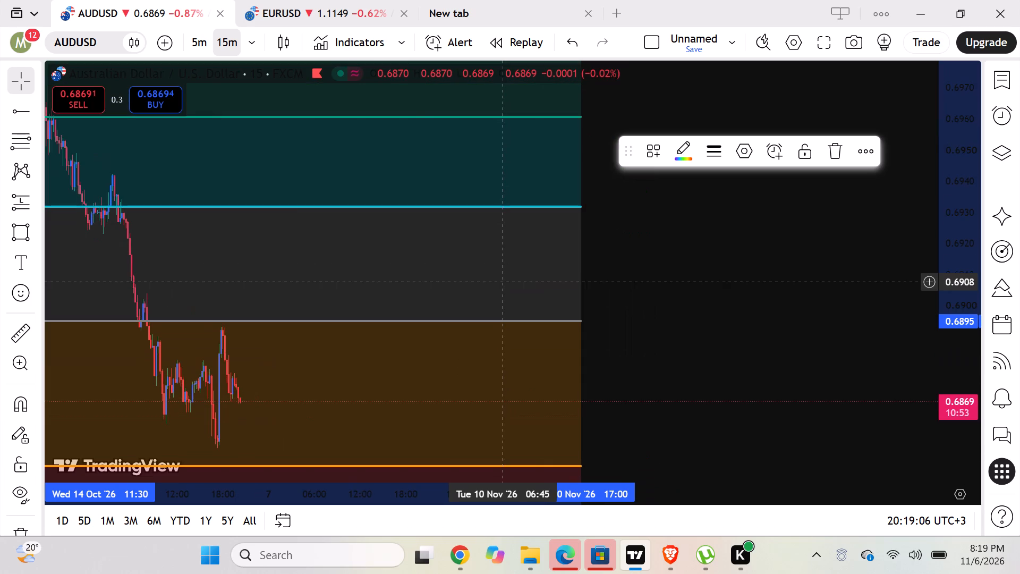
{"action": "scroll", "coordinate": [503, 282], "scroll_direction": "left", "scroll_amount": 1}
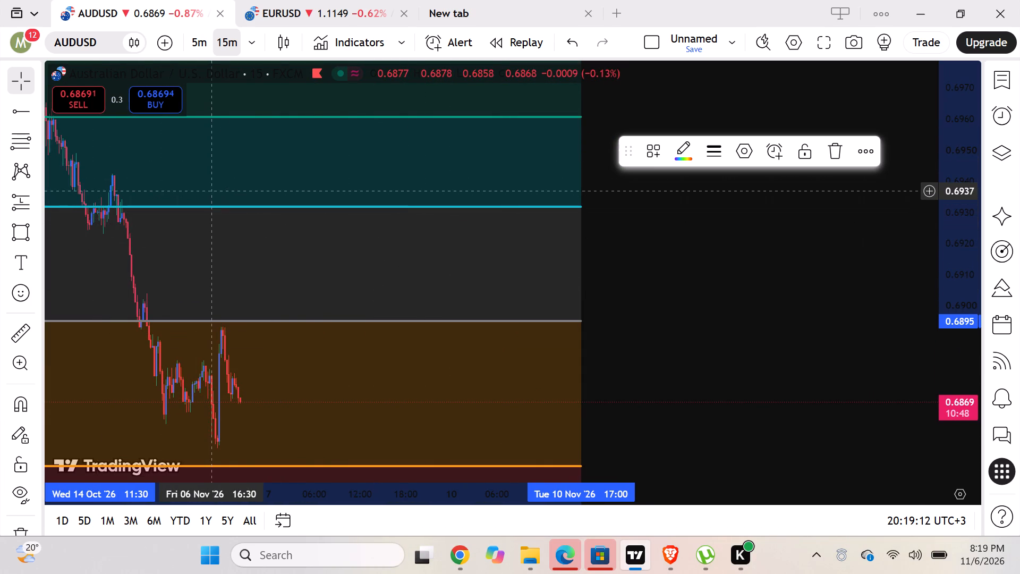
{"action": "left_click", "coordinate": [525, 206]}
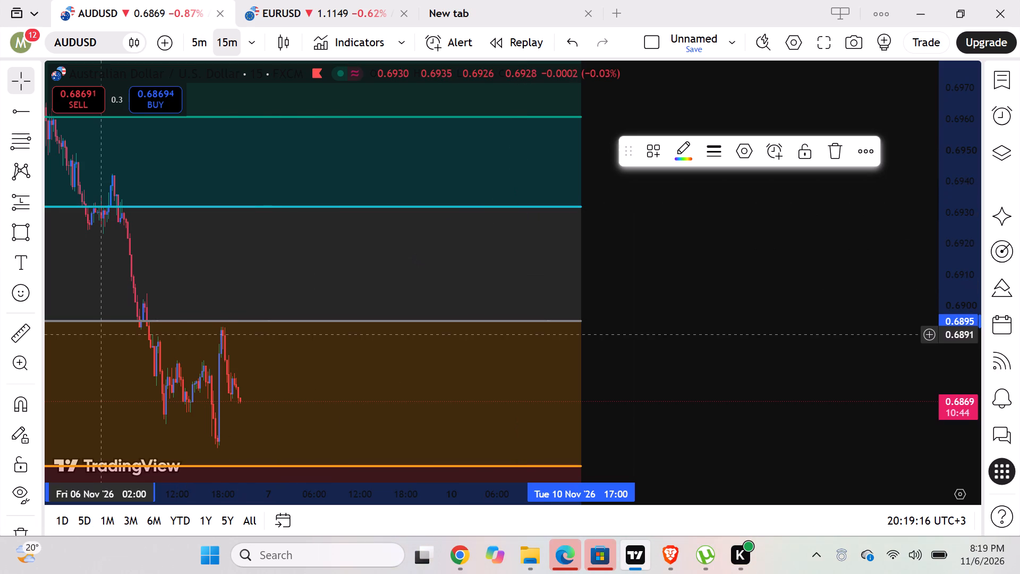
{"action": "left_click", "coordinate": [826, 155]}
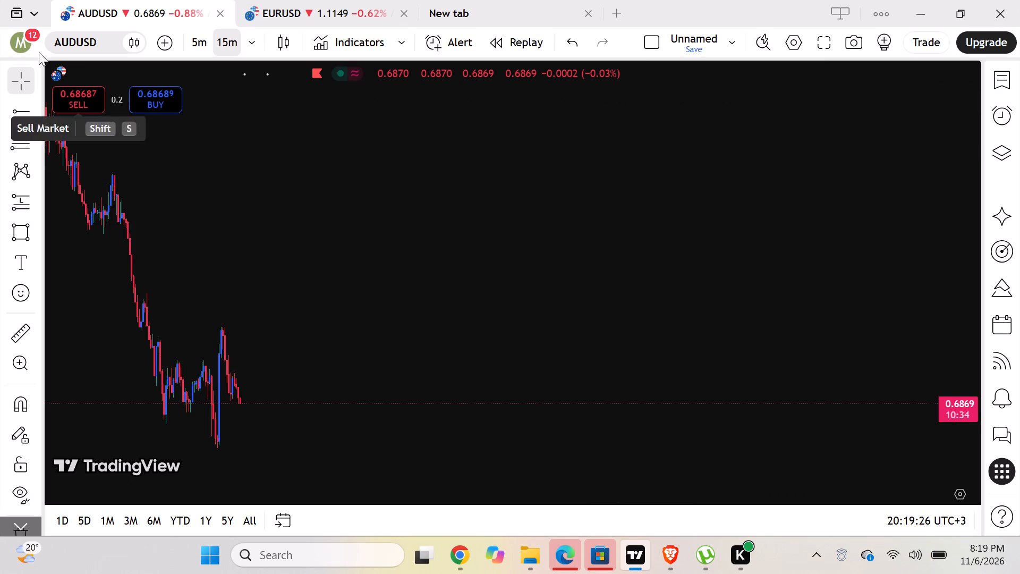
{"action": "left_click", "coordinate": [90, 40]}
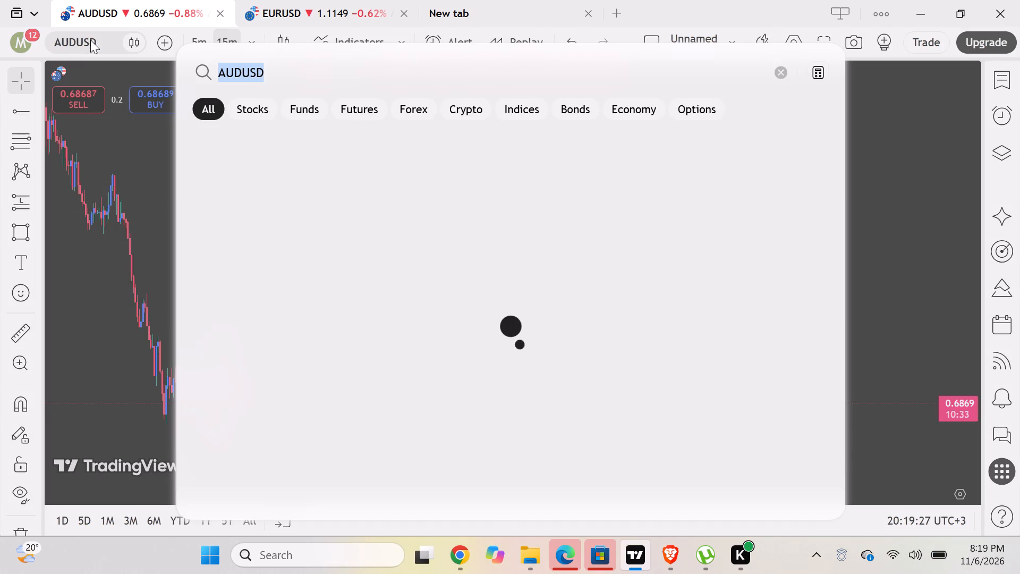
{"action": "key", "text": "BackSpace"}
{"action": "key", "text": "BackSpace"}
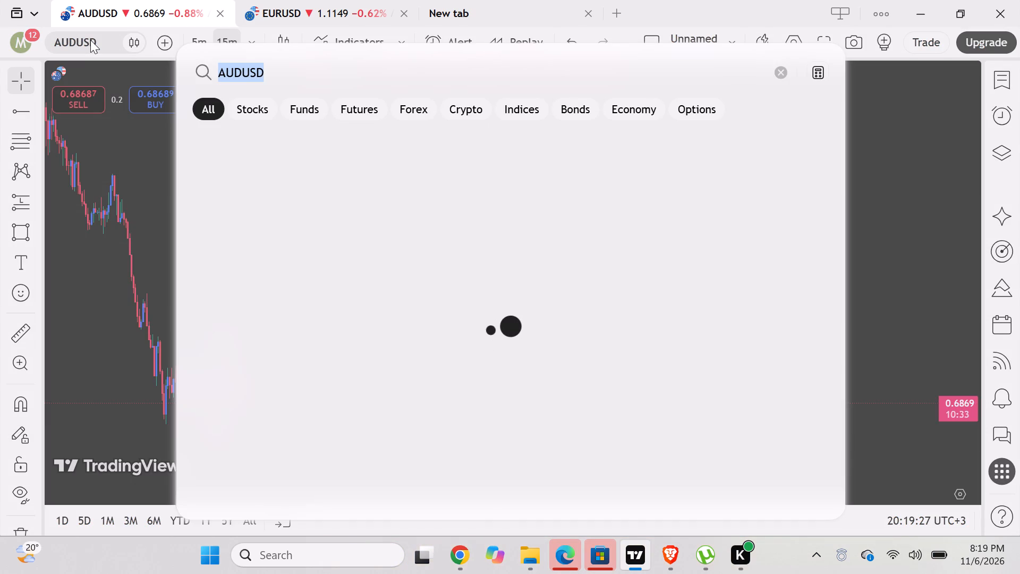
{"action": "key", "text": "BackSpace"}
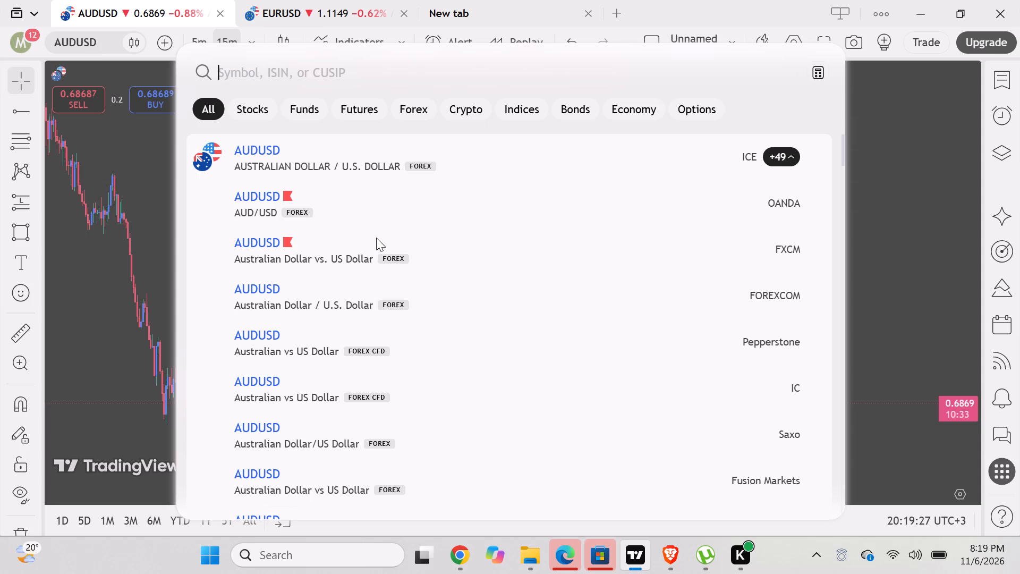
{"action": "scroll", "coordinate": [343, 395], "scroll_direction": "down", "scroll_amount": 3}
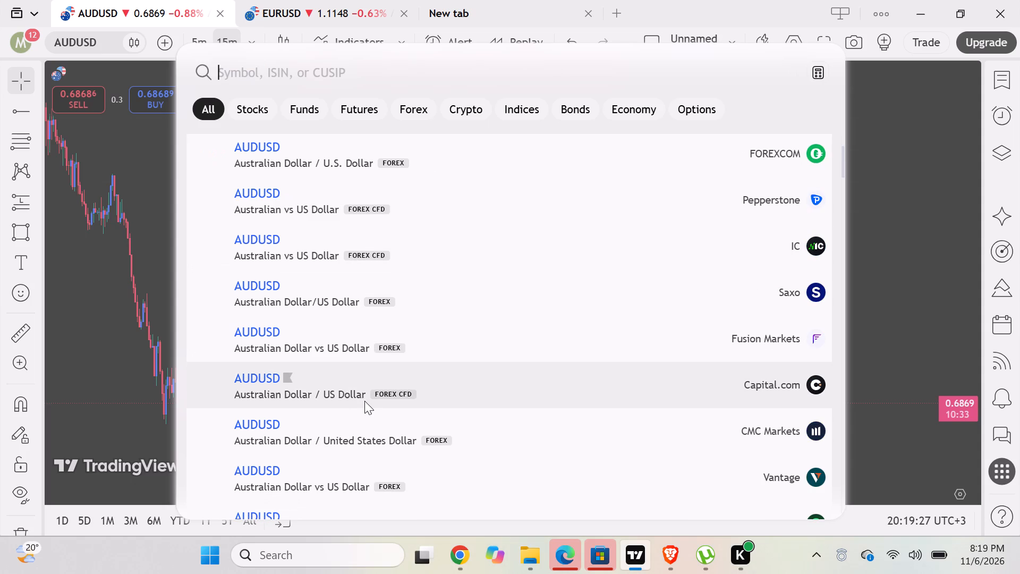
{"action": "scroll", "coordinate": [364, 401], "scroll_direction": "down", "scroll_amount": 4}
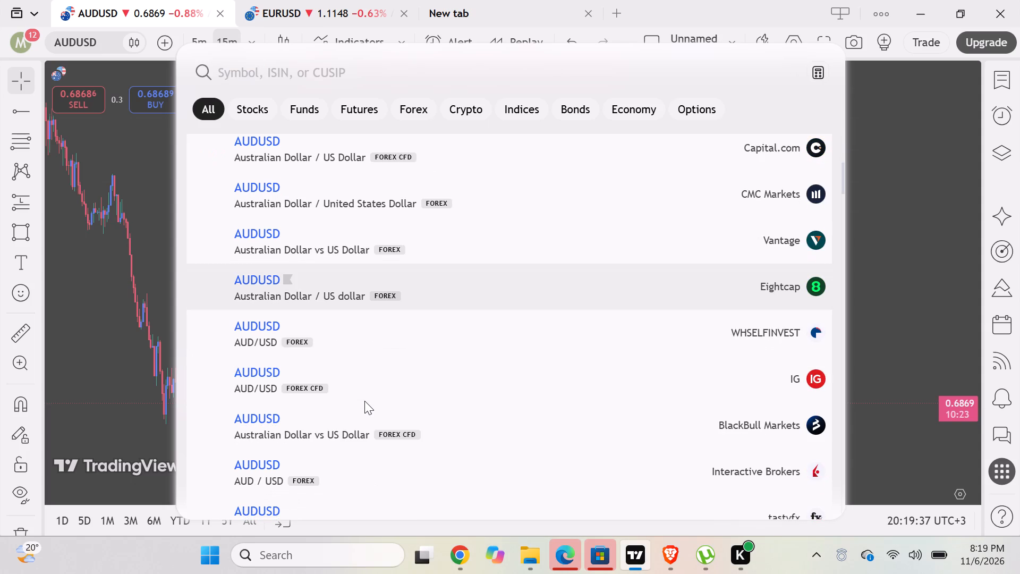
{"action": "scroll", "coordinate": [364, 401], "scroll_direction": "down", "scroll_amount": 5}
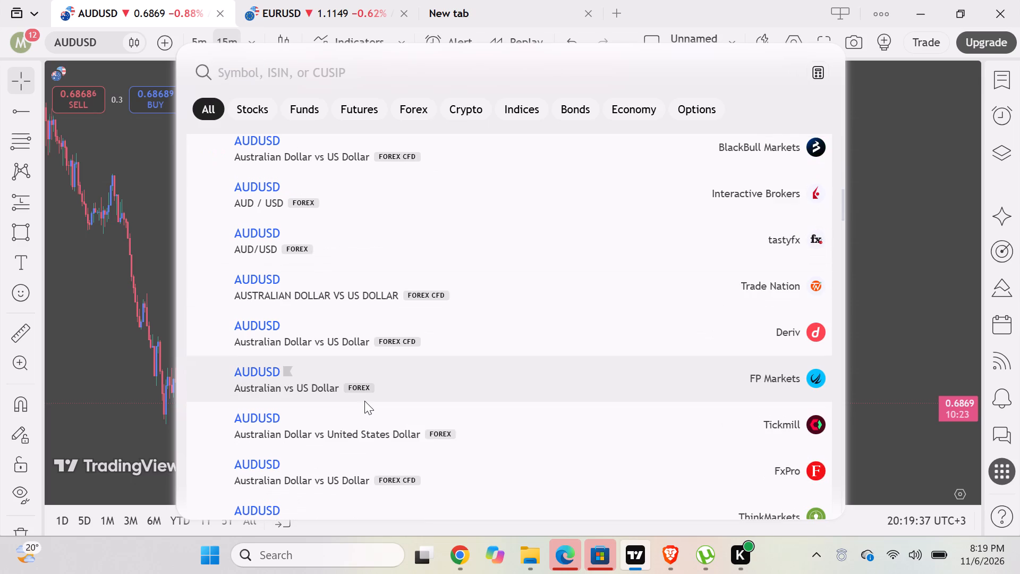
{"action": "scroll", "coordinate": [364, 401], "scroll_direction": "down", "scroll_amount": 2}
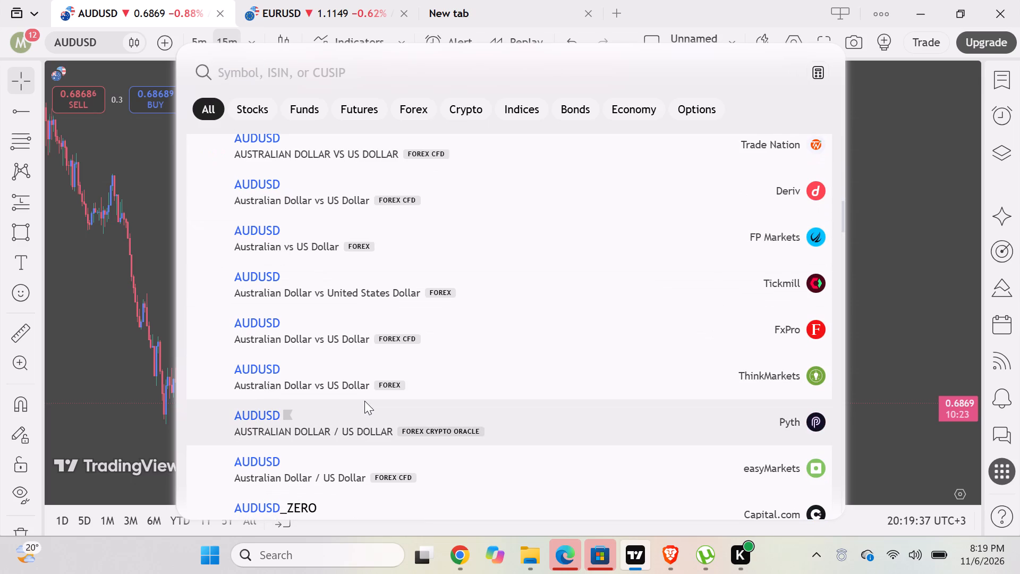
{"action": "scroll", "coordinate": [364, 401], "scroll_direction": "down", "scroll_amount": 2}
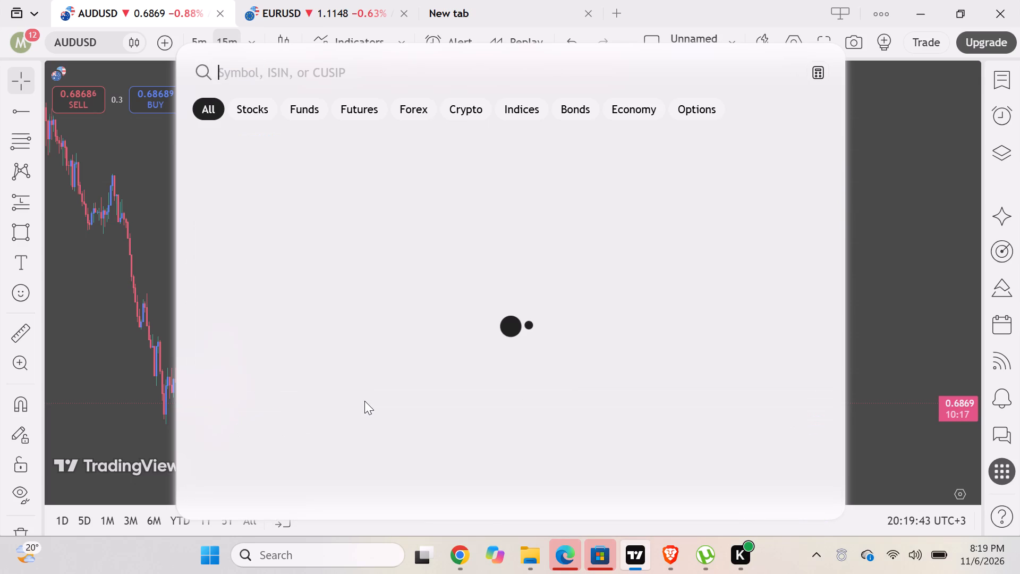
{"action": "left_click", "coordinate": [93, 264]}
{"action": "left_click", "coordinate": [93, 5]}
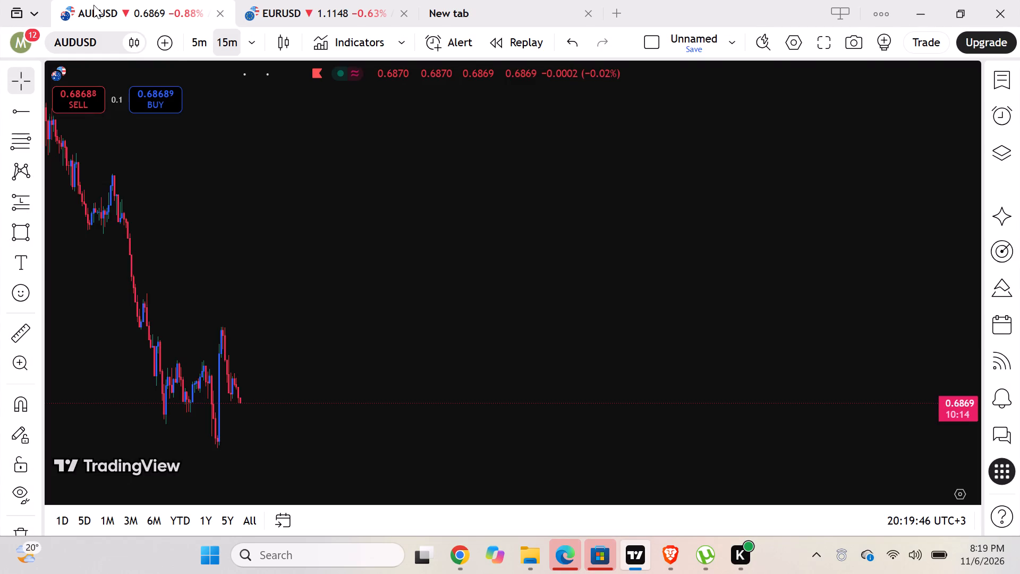
Set the AUDUSD chart to the 4-hour timeframe.
{"action": "left_click", "coordinate": [255, 41]}
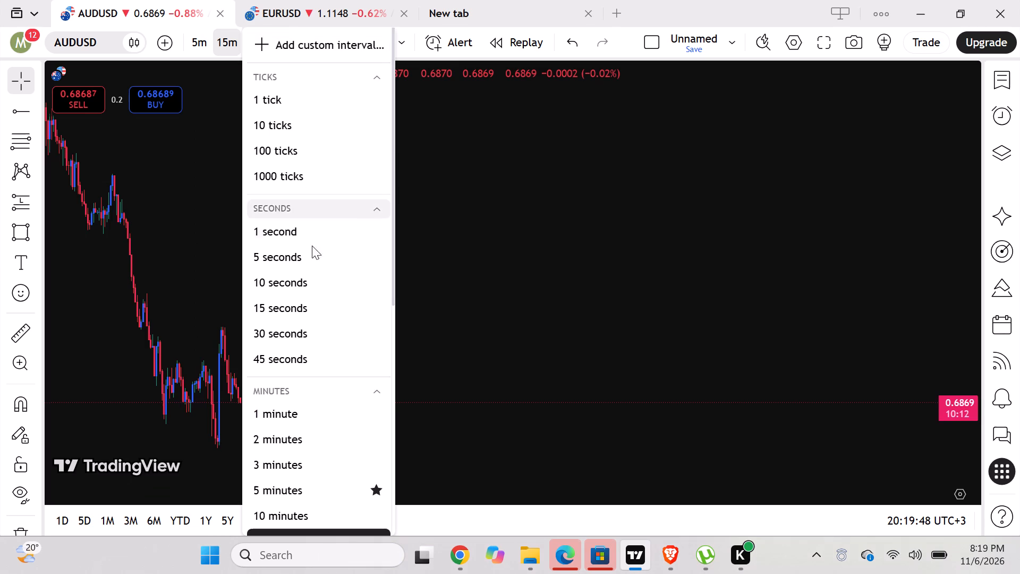
{"action": "scroll", "coordinate": [313, 316], "scroll_direction": "down", "scroll_amount": 5}
{"action": "left_click", "coordinate": [282, 360]}
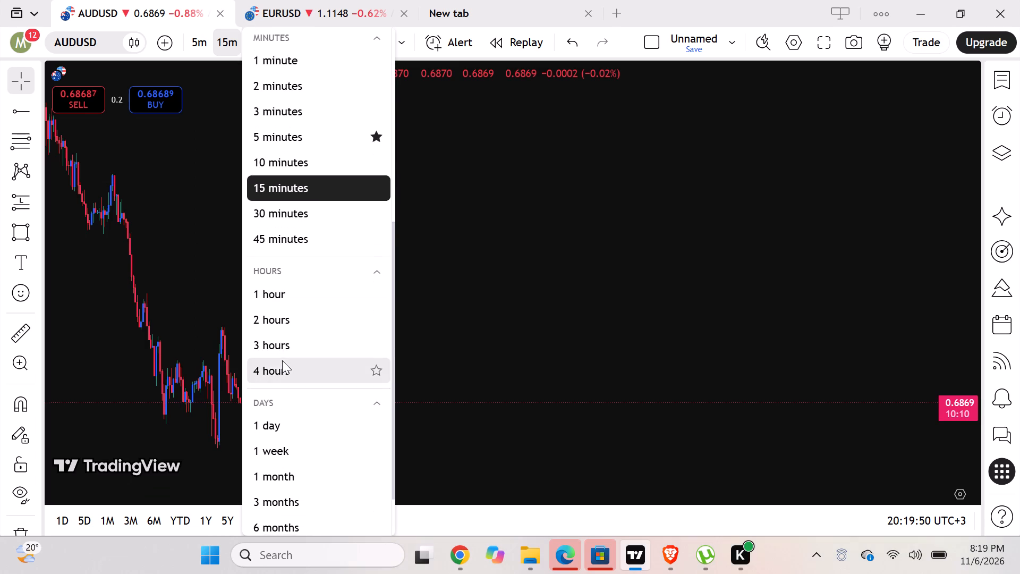
Draw a Fib retracement on AUDUSD from about 0.7066 on 28 October down to about 0.6953 on 23 November.
{"action": "scroll", "coordinate": [545, 310], "scroll_direction": "right", "scroll_amount": 4}
{"action": "scroll", "coordinate": [545, 310], "scroll_direction": "left", "scroll_amount": 1}
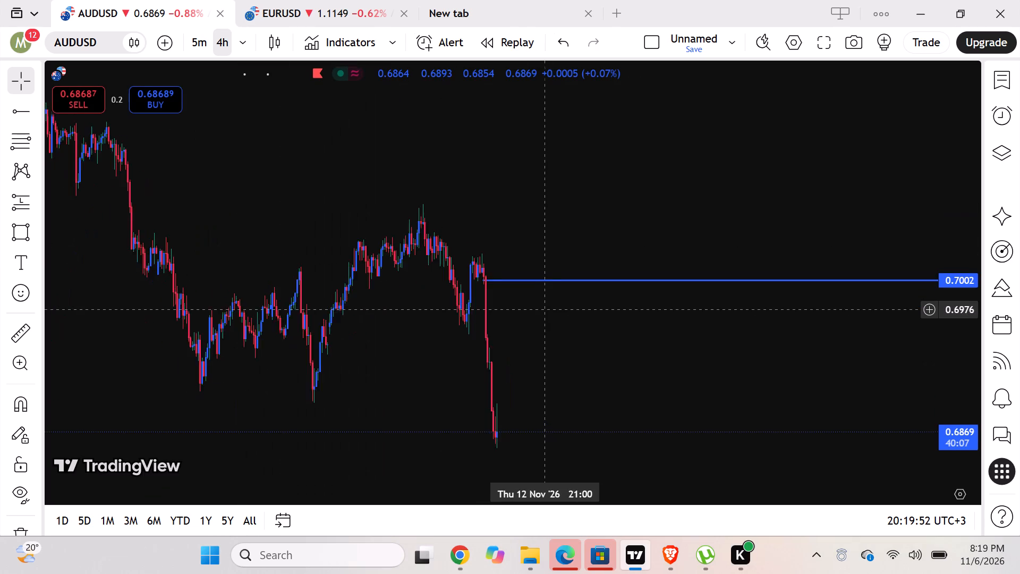
{"action": "left_click", "coordinate": [19, 141]}
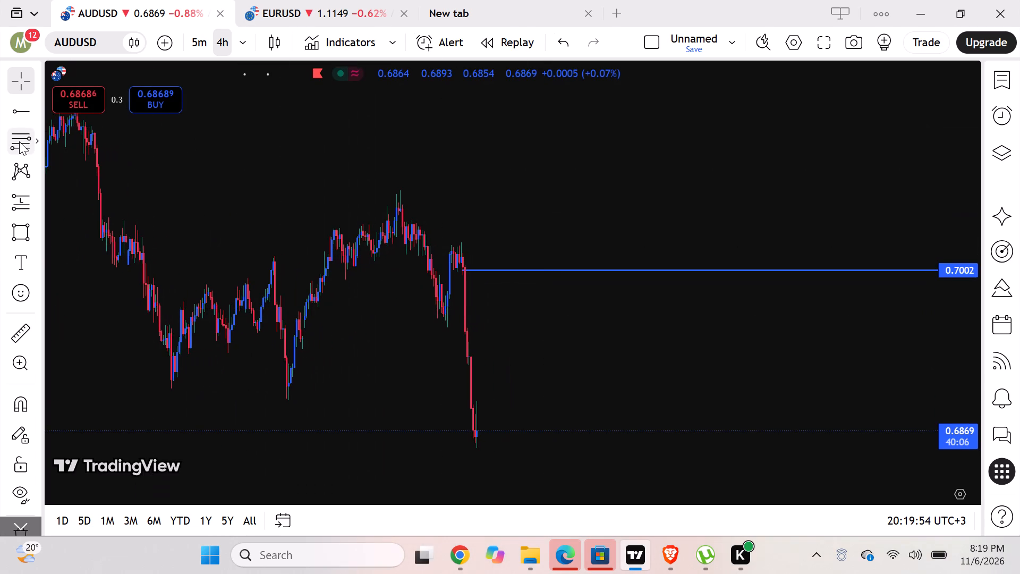
{"action": "left_click", "coordinate": [394, 192]}
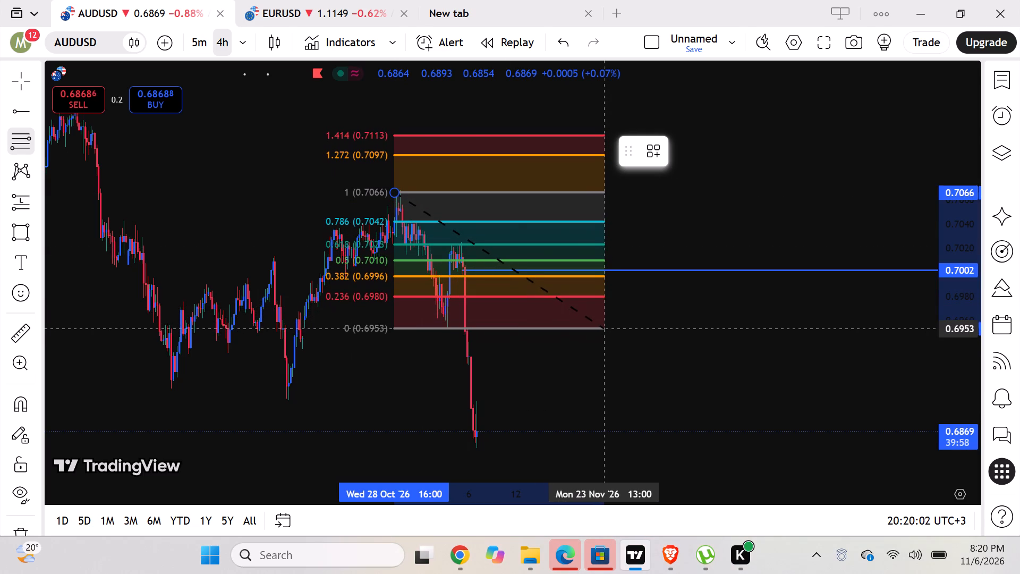
{"action": "left_click", "coordinate": [605, 328]}
{"action": "left_click", "coordinate": [755, 316]}
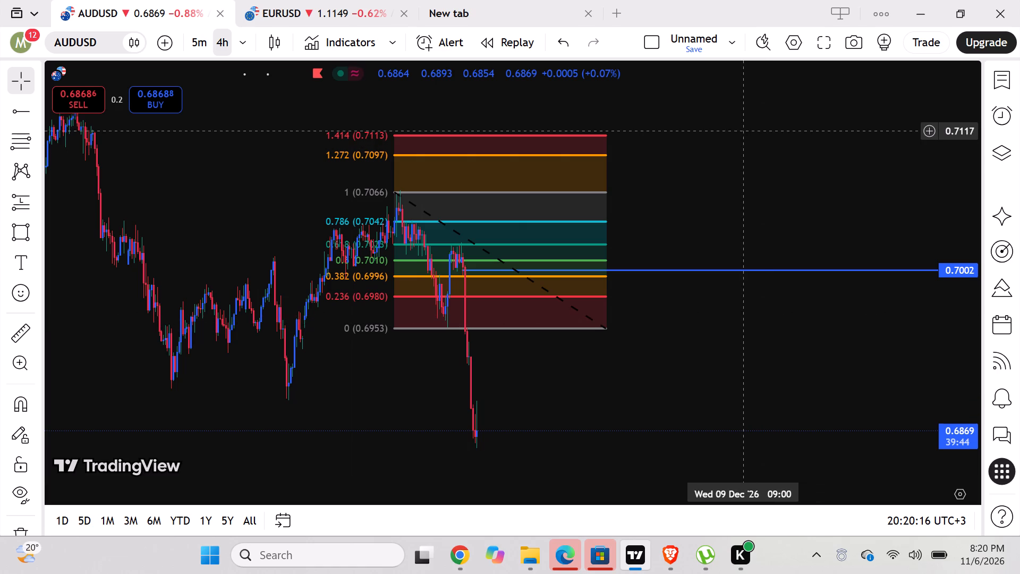
Move the Fib retracement's upper anchor down to about 0.7043 at 04:00 on 28 October.
{"action": "scroll", "coordinate": [741, 124], "scroll_direction": "right", "scroll_amount": 1}
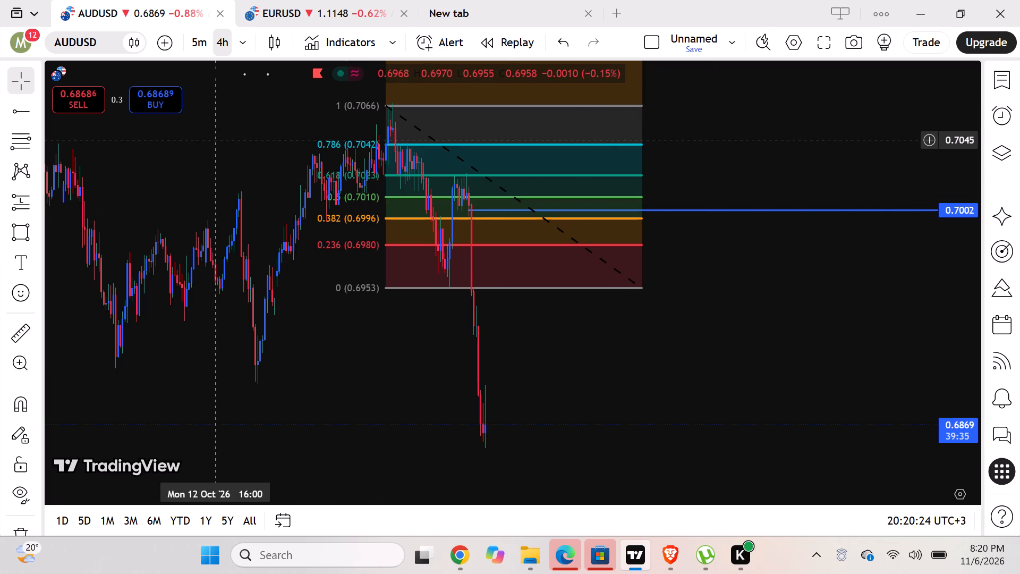
{"action": "scroll", "coordinate": [368, 107], "scroll_direction": "left", "scroll_amount": 2}
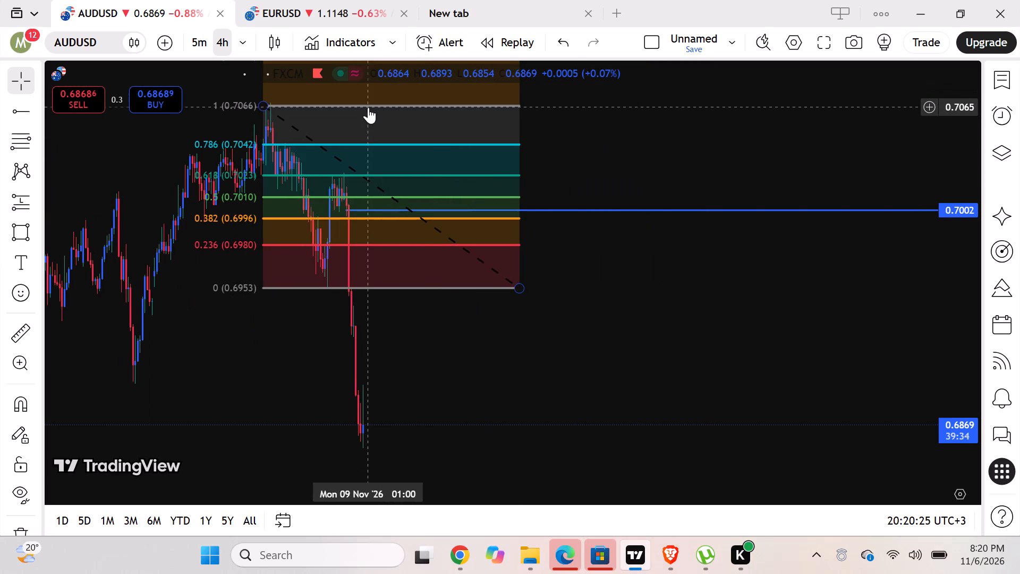
{"action": "left_click_drag", "start_coordinate": [260, 107], "coordinate": [262, 138]}
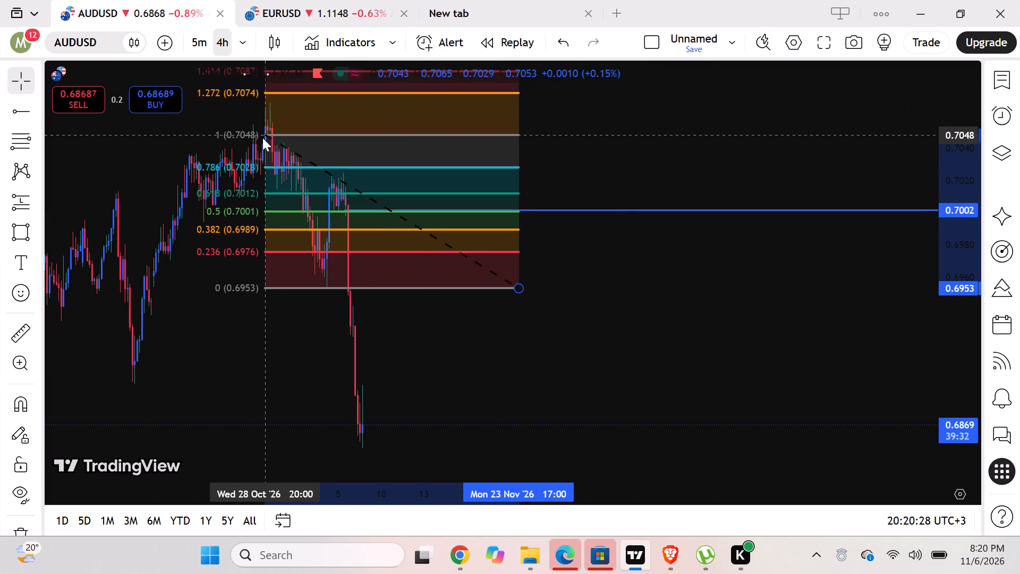
{"action": "left_click_drag", "start_coordinate": [262, 138], "coordinate": [254, 146]}
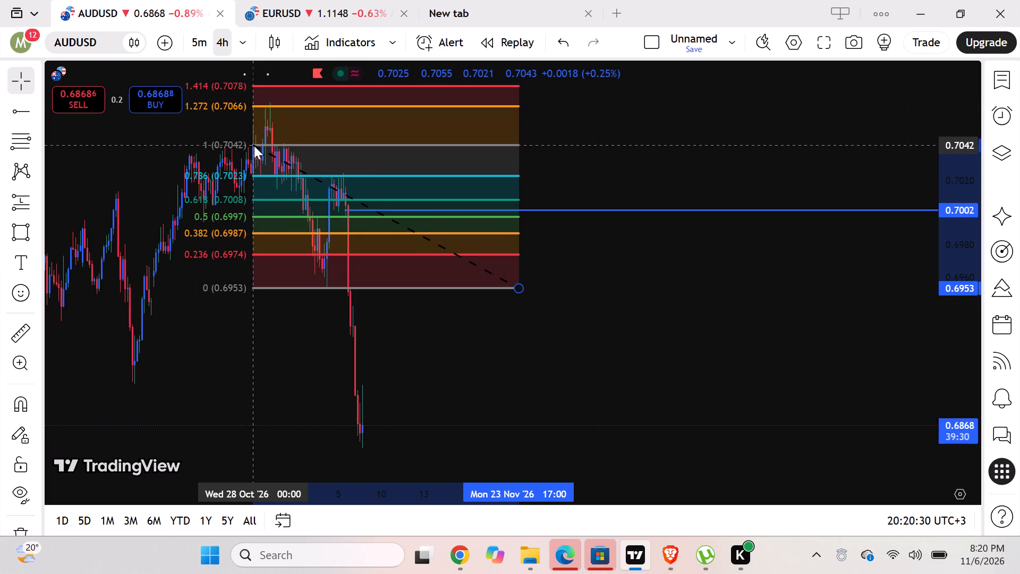
{"action": "left_click_drag", "start_coordinate": [254, 146], "coordinate": [256, 143]}
{"action": "left_click", "coordinate": [256, 143]}
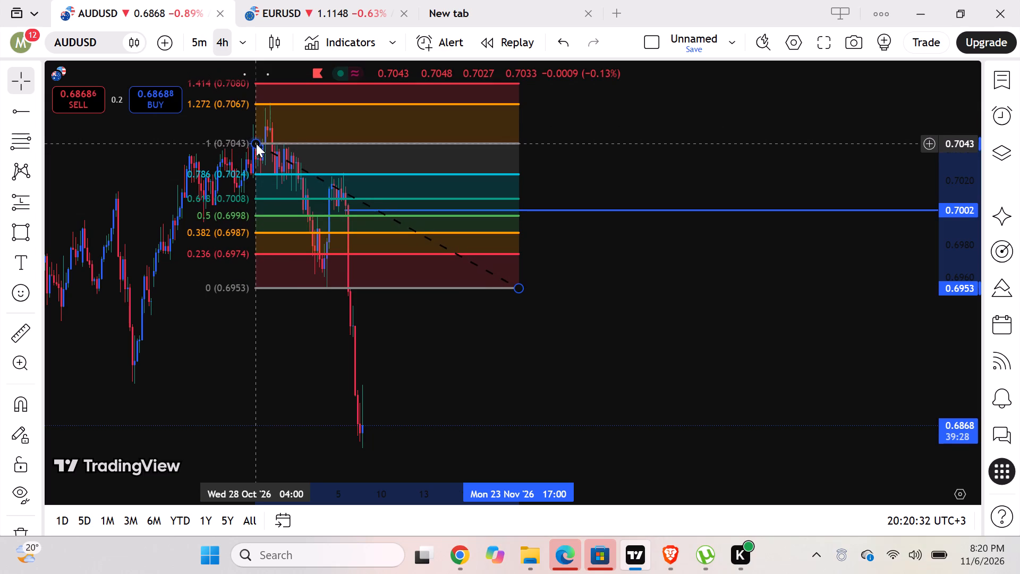
Set the AUDUSD chart to the 1-hour timeframe and compare recent price action with the Fib levels.
{"action": "left_click", "coordinate": [240, 39]}
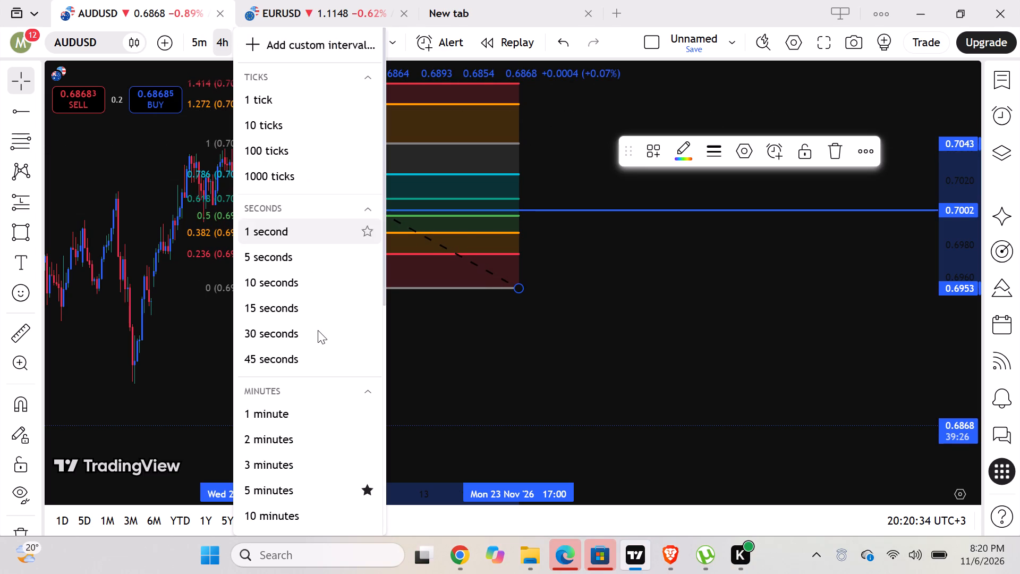
{"action": "scroll", "coordinate": [318, 330], "scroll_direction": "down", "scroll_amount": 3}
{"action": "left_click", "coordinate": [270, 336]}
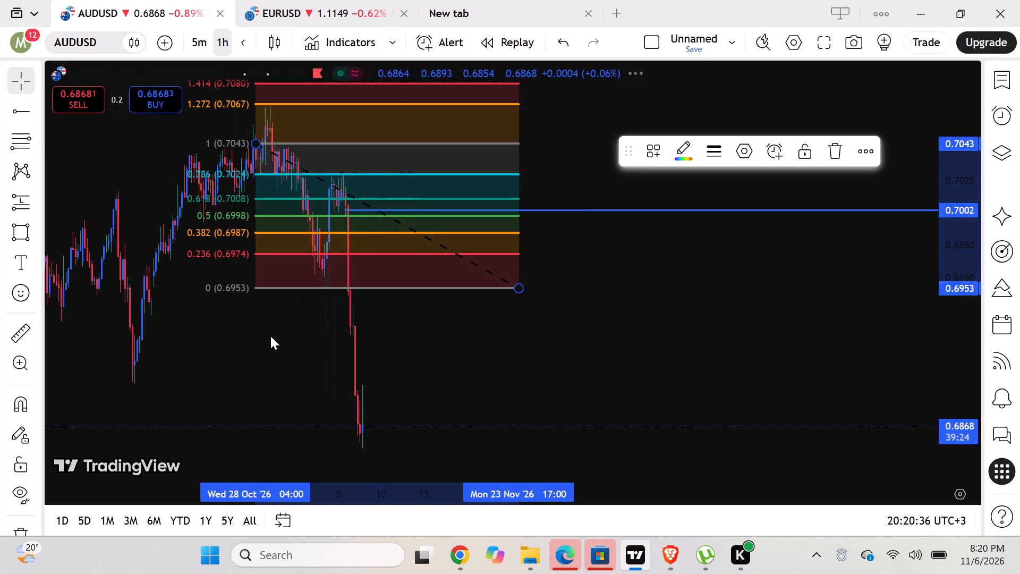
{"action": "scroll", "coordinate": [396, 374], "scroll_direction": "right", "scroll_amount": 6}
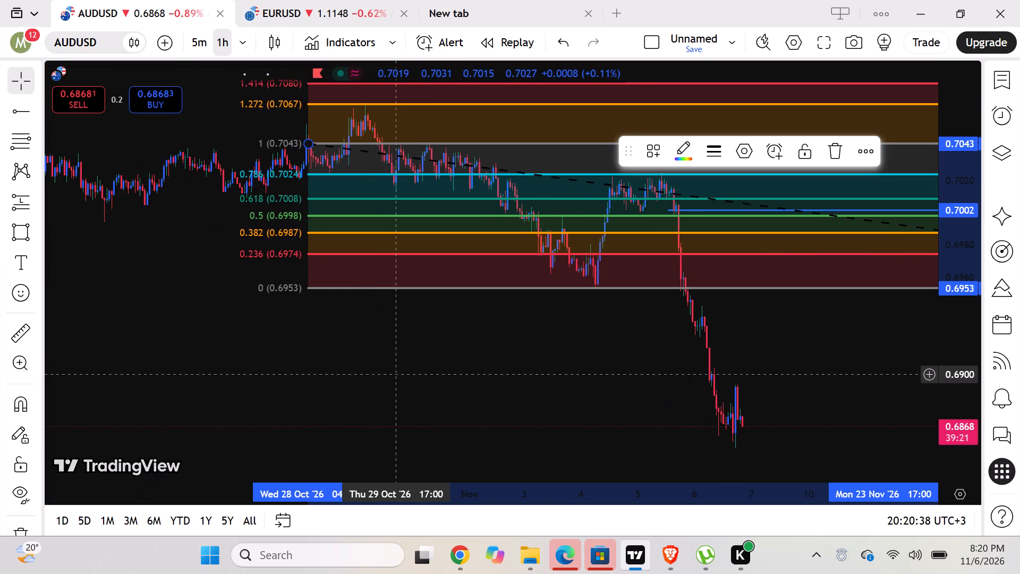
{"action": "scroll", "coordinate": [396, 374], "scroll_direction": "left", "scroll_amount": 1}
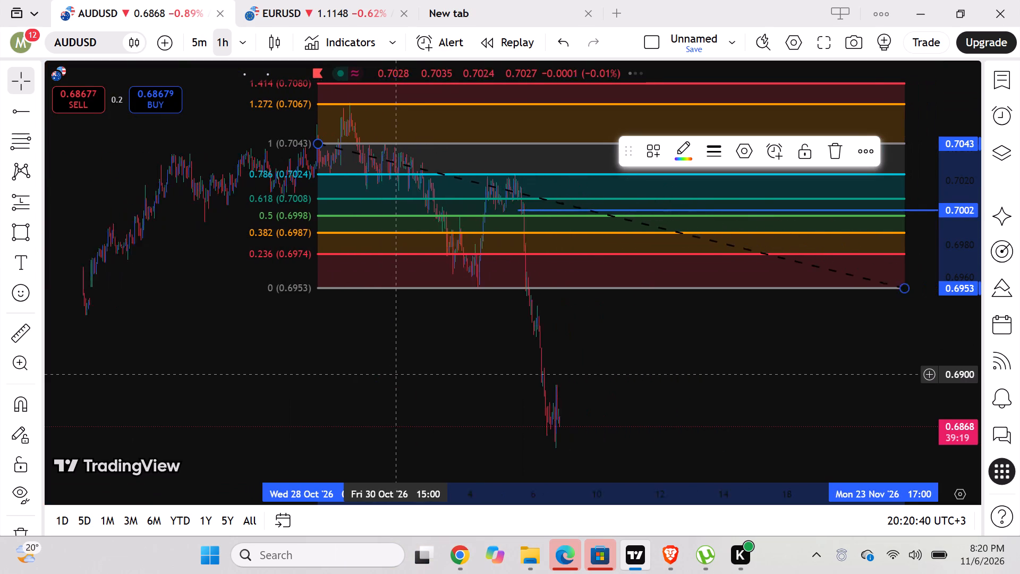
{"action": "scroll", "coordinate": [396, 374], "scroll_direction": "left", "scroll_amount": 1}
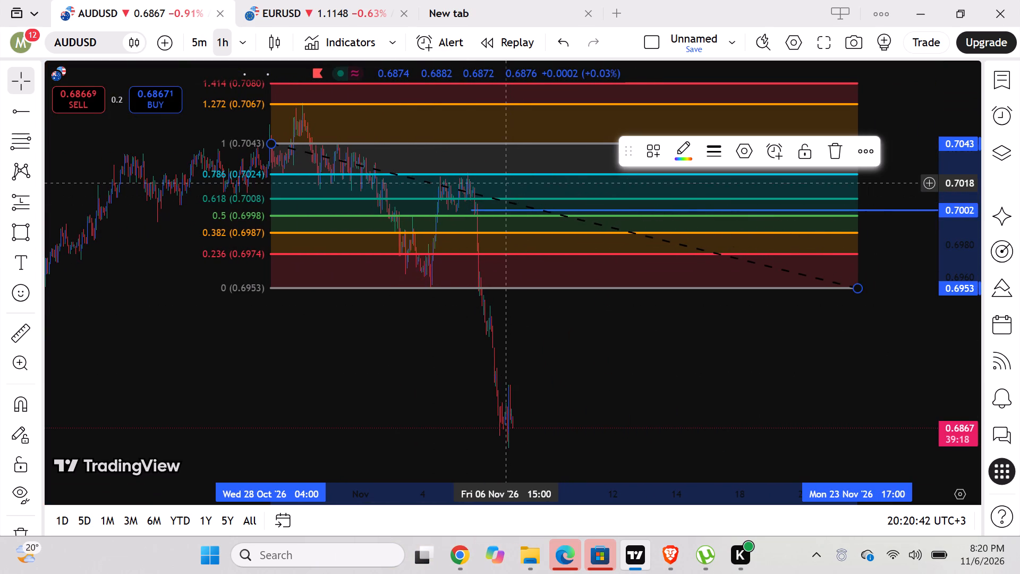
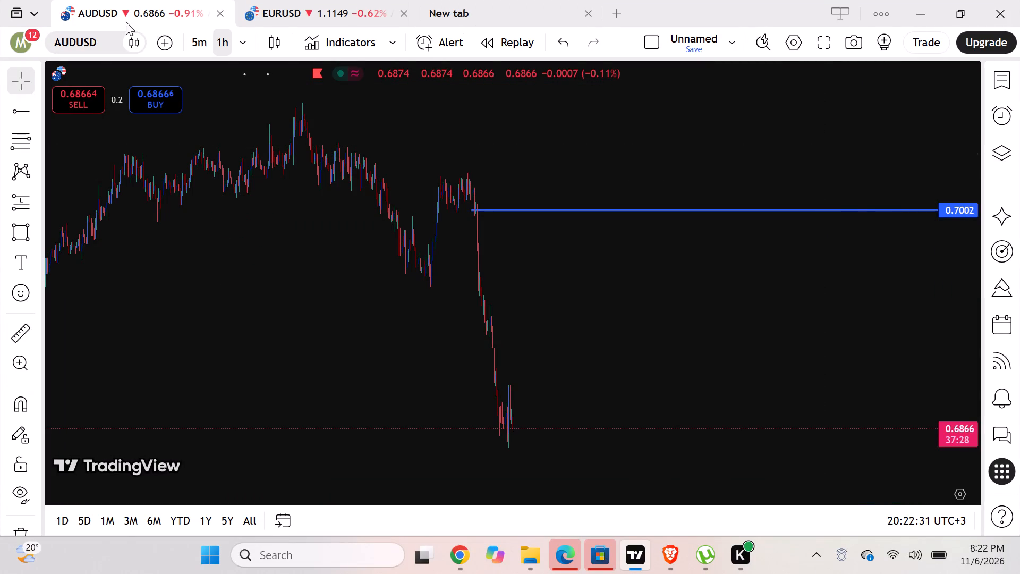
Switch the chart symbol from AUDUSD to OANDA's XAUUSD gold and view its recent 1-hour price action.
{"action": "left_click", "coordinate": [93, 40]}
{"action": "key", "text": "BackSpace"}
{"action": "key", "text": "BackSpace"}
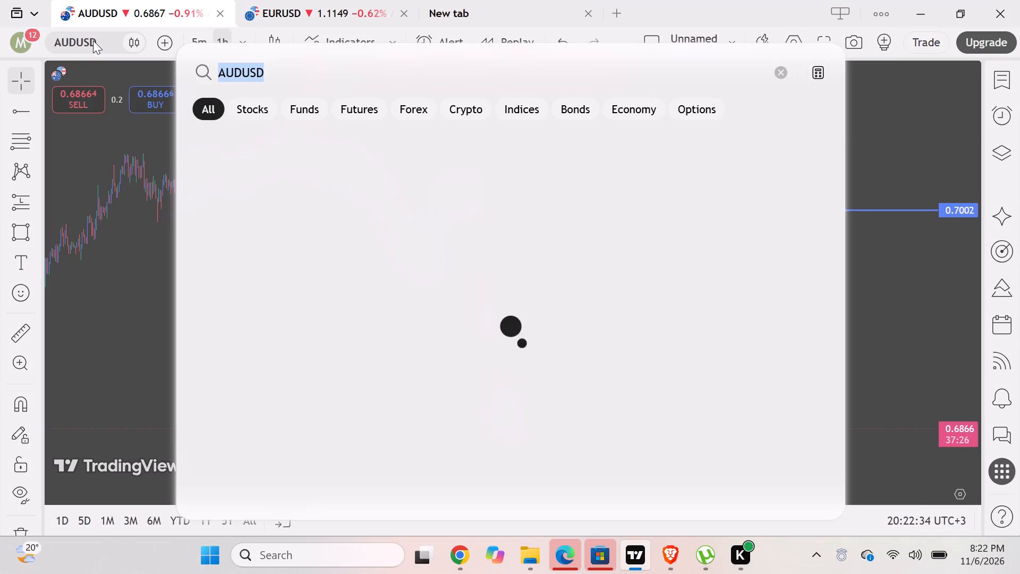
{"action": "key", "text": "BackSpace"}
{"action": "left_click", "coordinate": [284, 65]}
{"action": "key", "text": "BackSpace"}
{"action": "key", "text": "BackSpace"}
{"action": "key", "text": "BackSpace"}
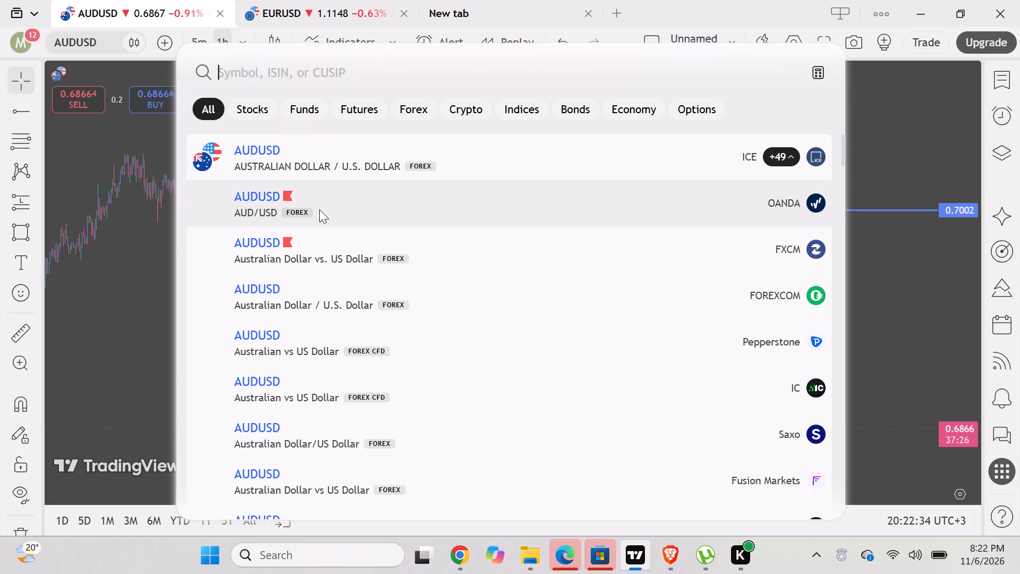
{"action": "scroll", "coordinate": [348, 342], "scroll_direction": "down", "scroll_amount": 2}
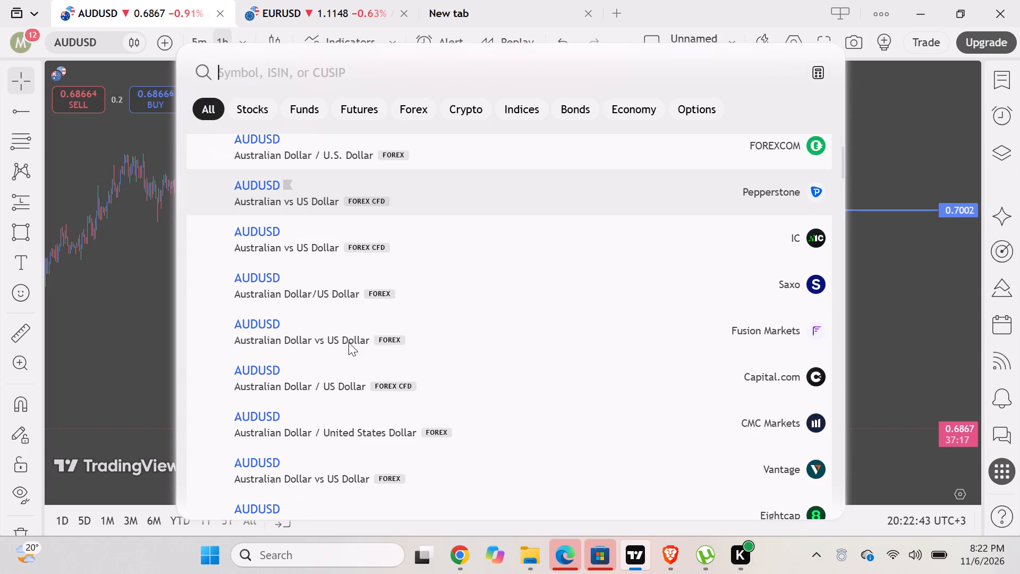
{"action": "scroll", "coordinate": [470, 366], "scroll_direction": "down", "scroll_amount": 3}
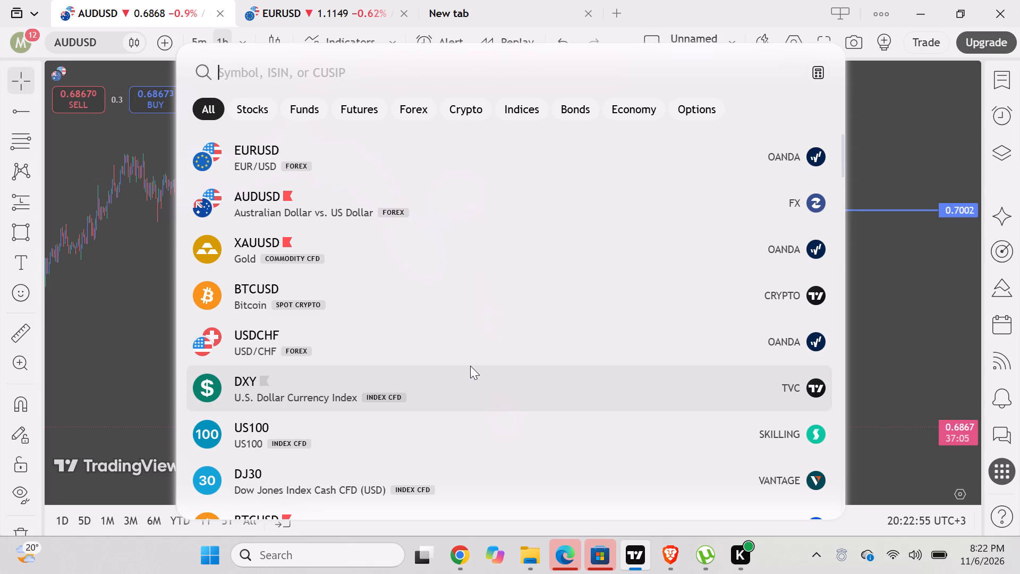
{"action": "left_click", "coordinate": [363, 244]}
{"action": "left_click", "coordinate": [363, 244]}
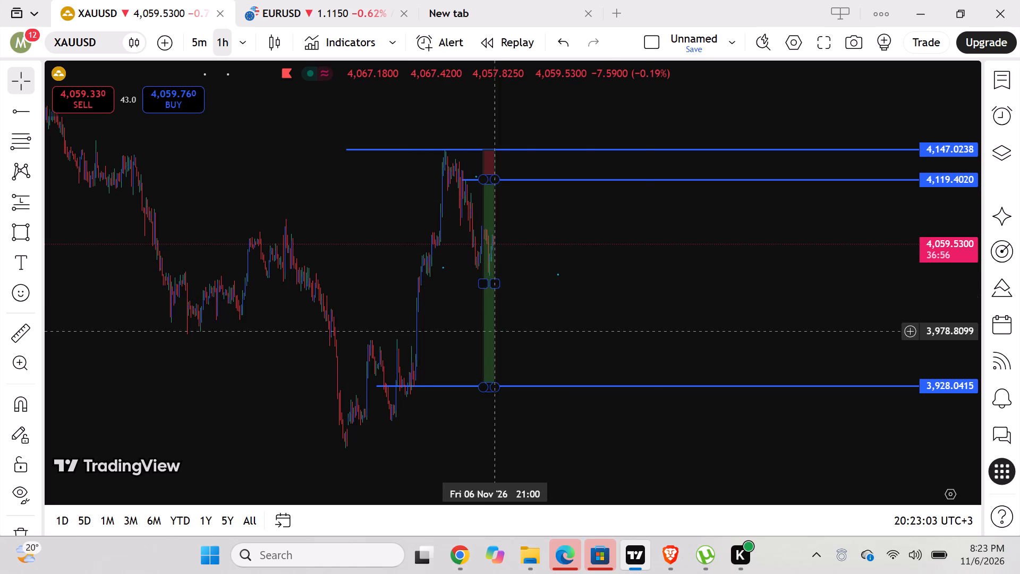
{"action": "scroll", "coordinate": [645, 301], "scroll_direction": "right", "scroll_amount": 1}
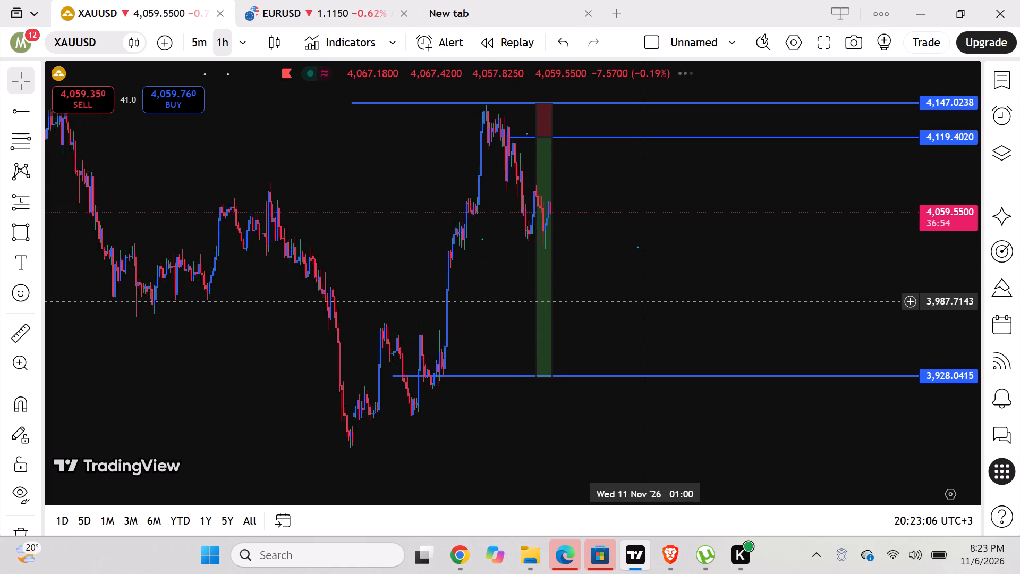
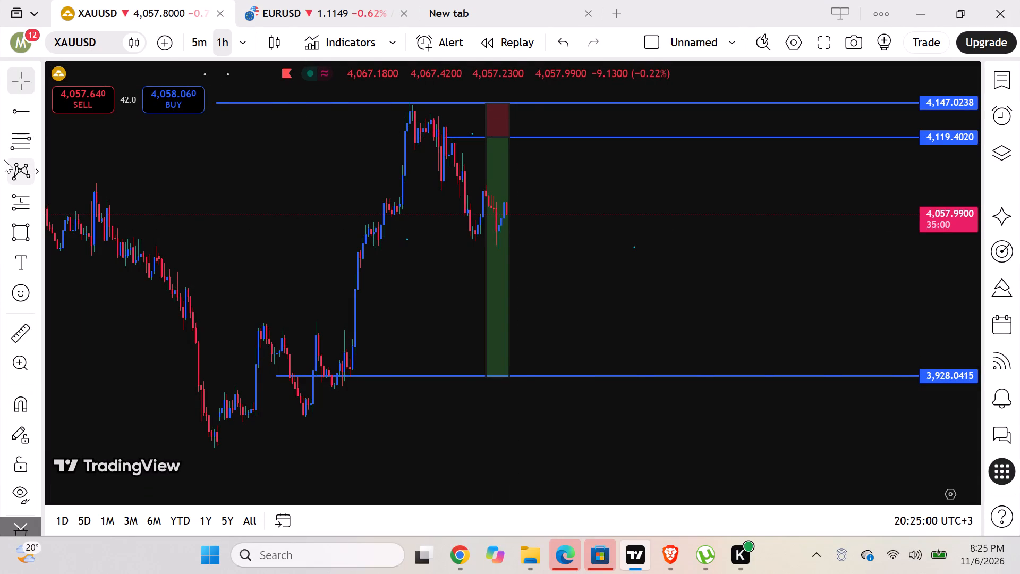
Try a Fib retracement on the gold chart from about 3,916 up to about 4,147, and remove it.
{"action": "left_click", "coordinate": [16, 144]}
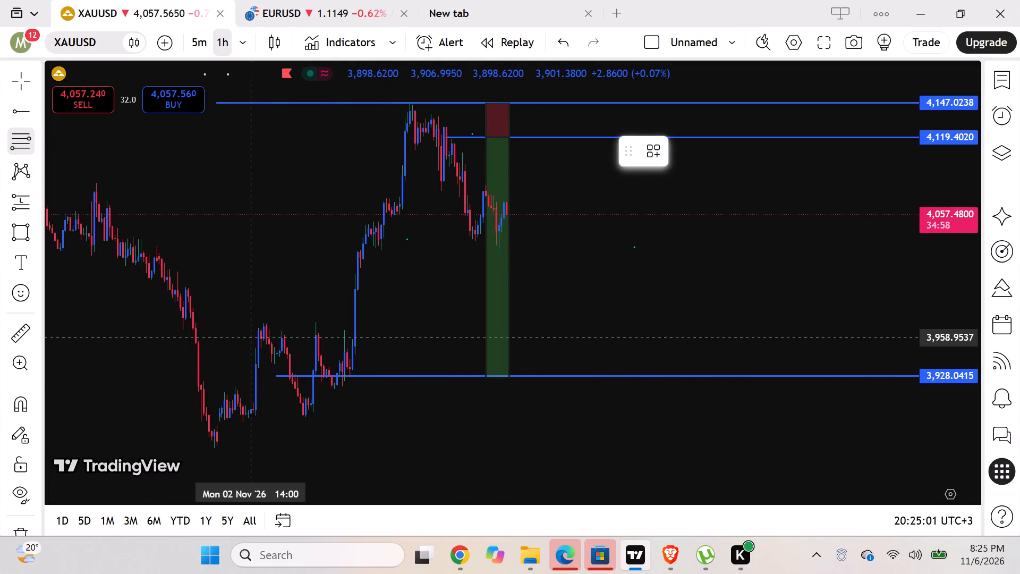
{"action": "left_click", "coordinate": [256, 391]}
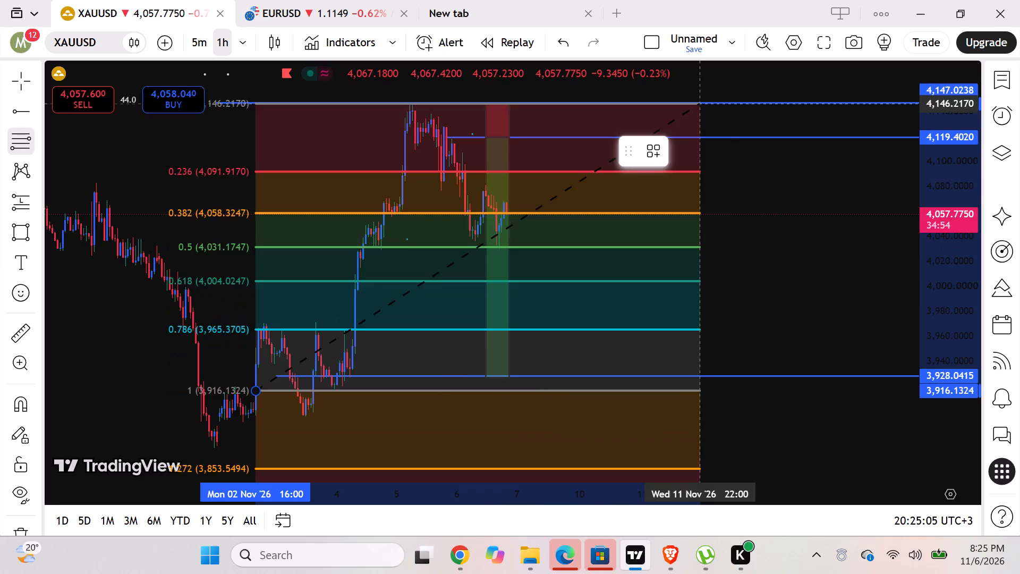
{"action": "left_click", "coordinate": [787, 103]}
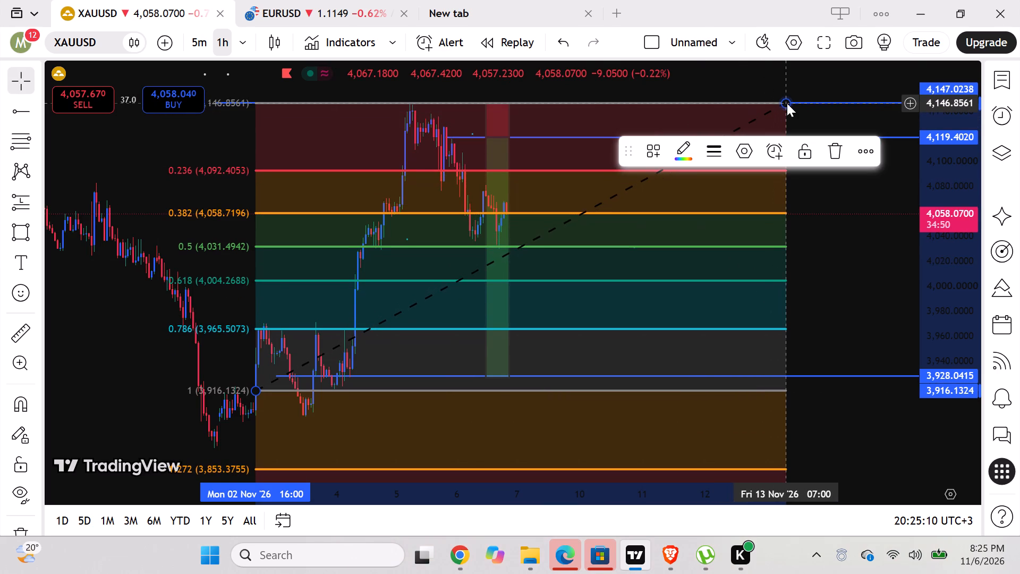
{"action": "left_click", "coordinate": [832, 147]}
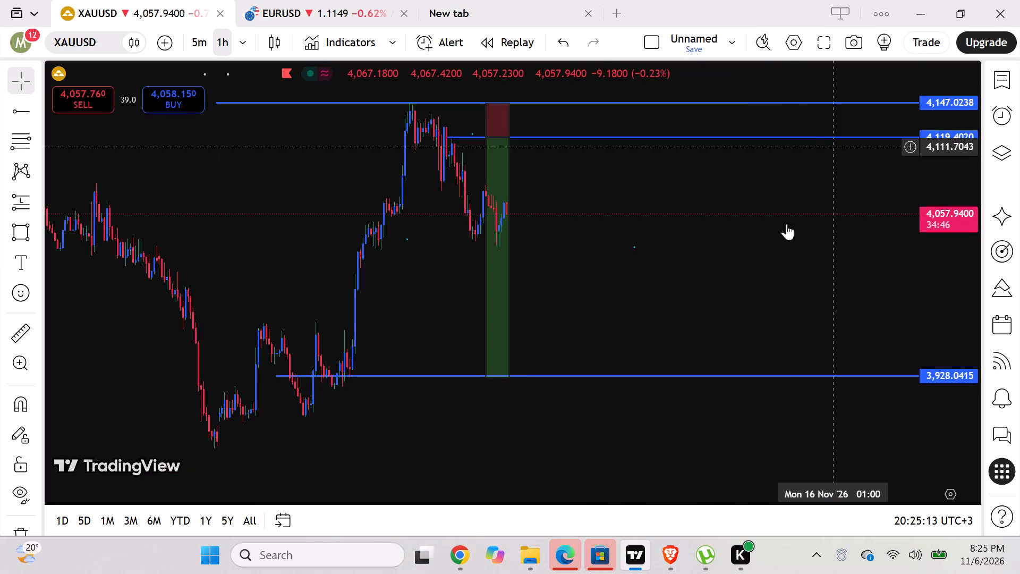
Switch the chart symbol from XAUUSD to OANDA's USDCHF.
{"action": "scroll", "coordinate": [712, 174], "scroll_direction": "right", "scroll_amount": 3}
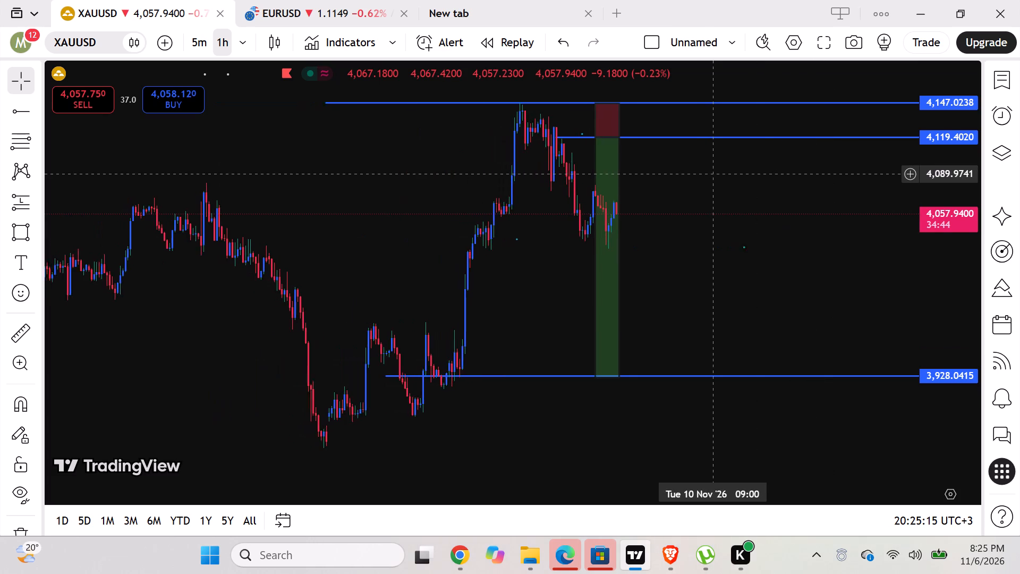
{"action": "scroll", "coordinate": [712, 174], "scroll_direction": "right", "scroll_amount": 1}
{"action": "left_click", "coordinate": [88, 37]}
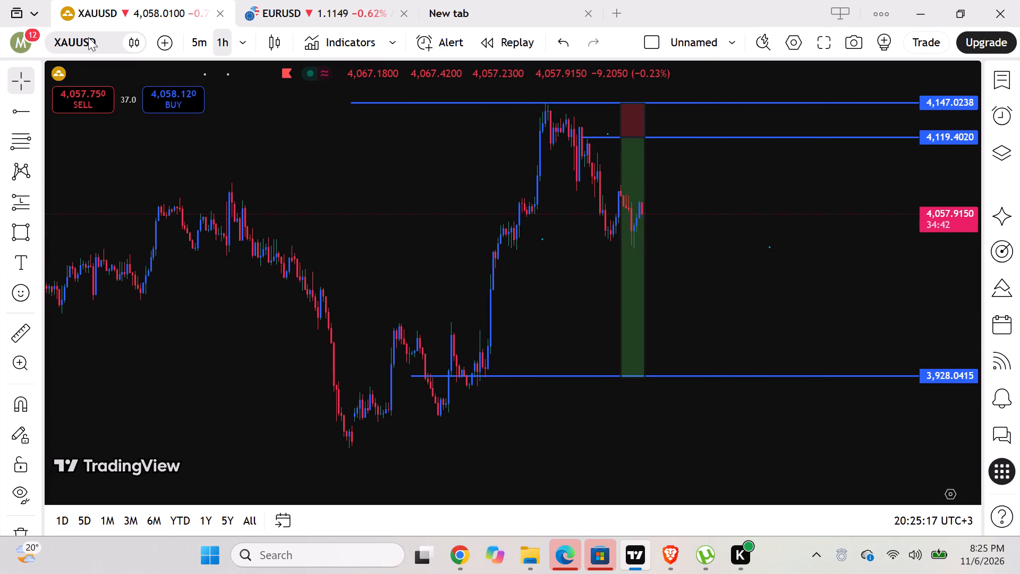
{"action": "key", "text": "BackSpace"}
{"action": "key", "text": "BackSpace"}
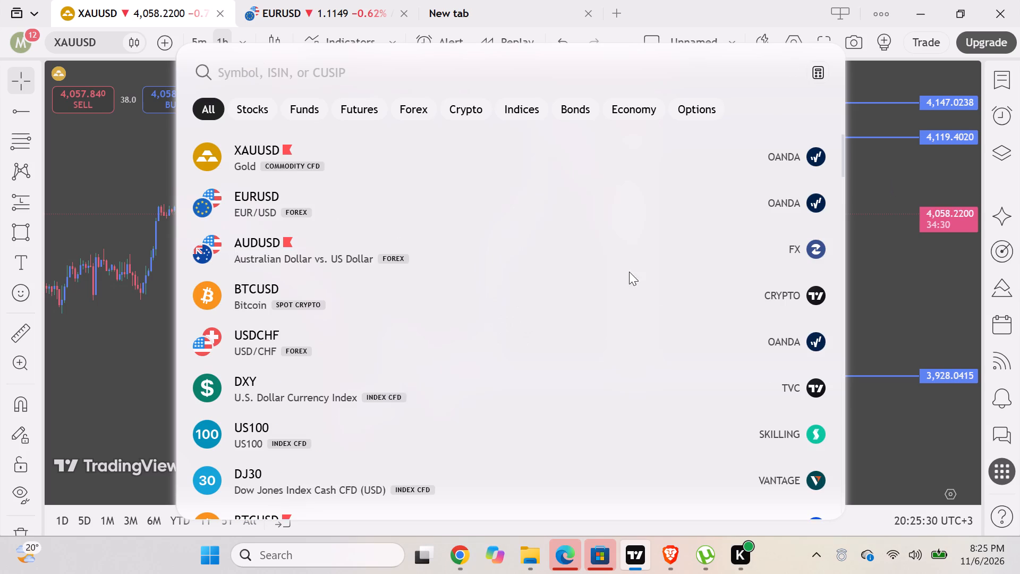
{"action": "scroll", "coordinate": [386, 369], "scroll_direction": "down", "scroll_amount": 1}
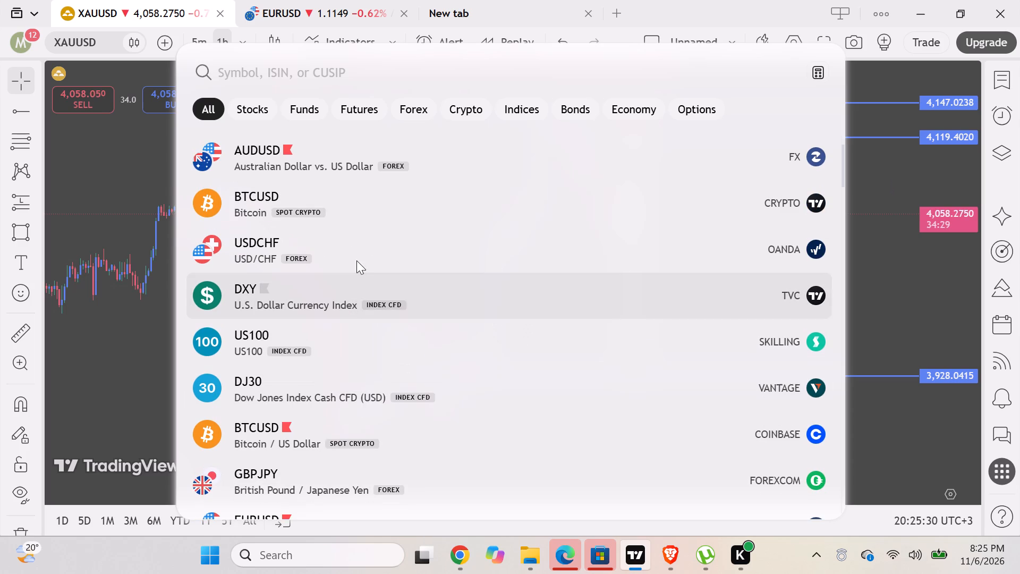
{"action": "left_click", "coordinate": [358, 249]}
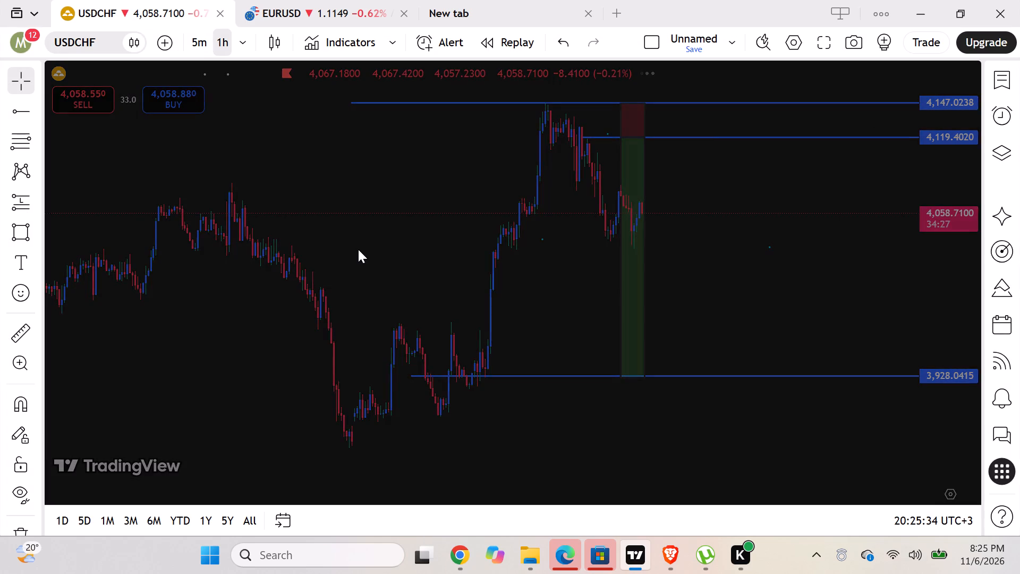
Delete the two upper horizontal rays on the USDCHF 1-hour chart, at about 0.8276 and 0.8198.
{"action": "scroll", "coordinate": [601, 335], "scroll_direction": "right", "scroll_amount": 1}
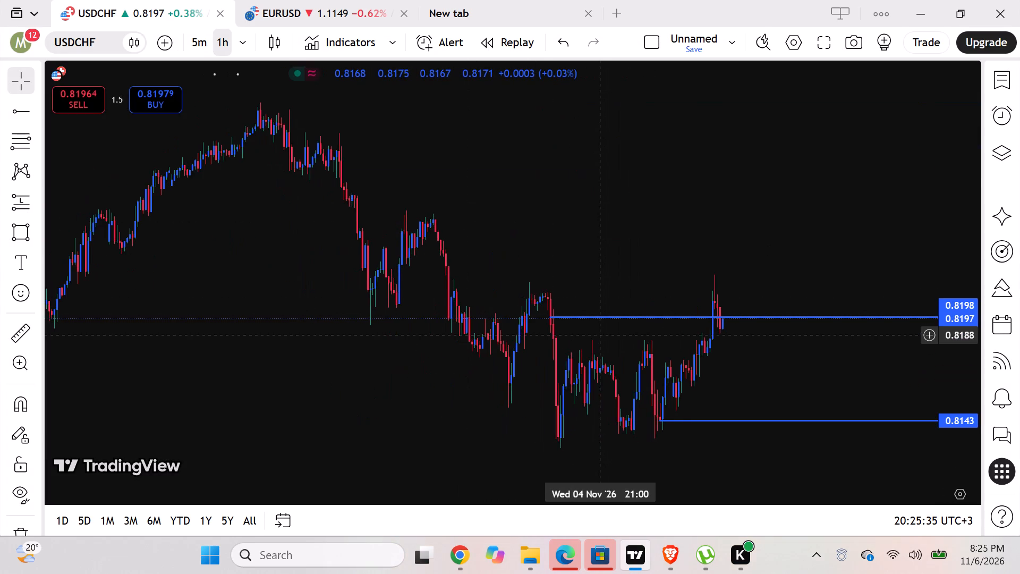
{"action": "scroll", "coordinate": [601, 335], "scroll_direction": "right", "scroll_amount": 1}
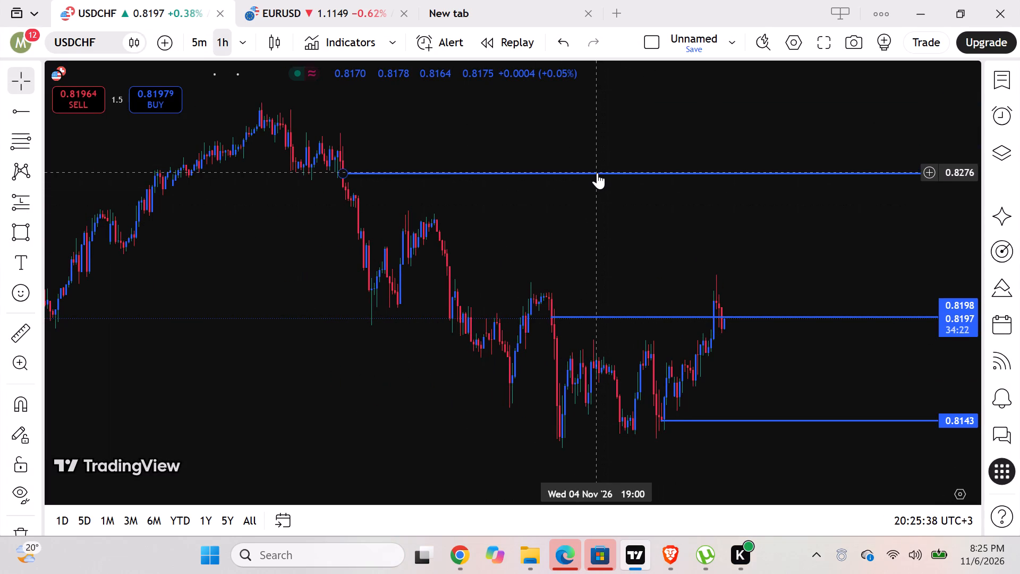
{"action": "left_click", "coordinate": [597, 173]}
{"action": "left_click", "coordinate": [917, 154]}
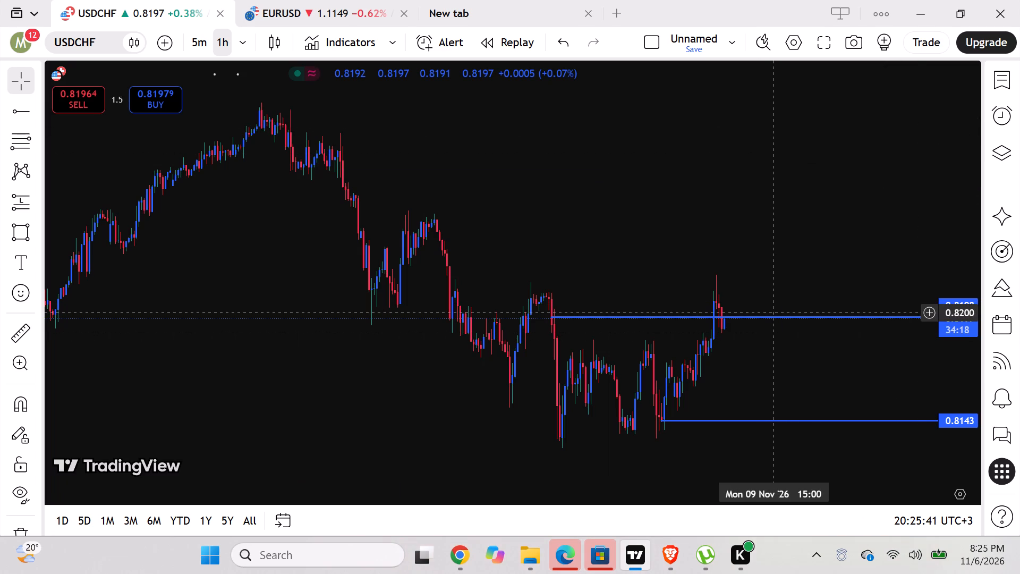
{"action": "left_click", "coordinate": [761, 317]}
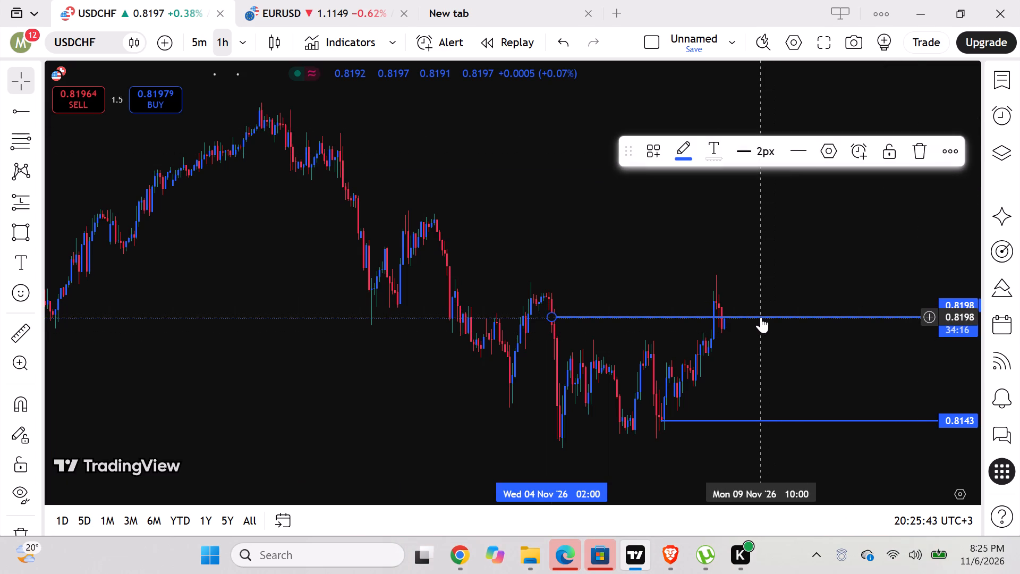
{"action": "left_click", "coordinate": [916, 151]}
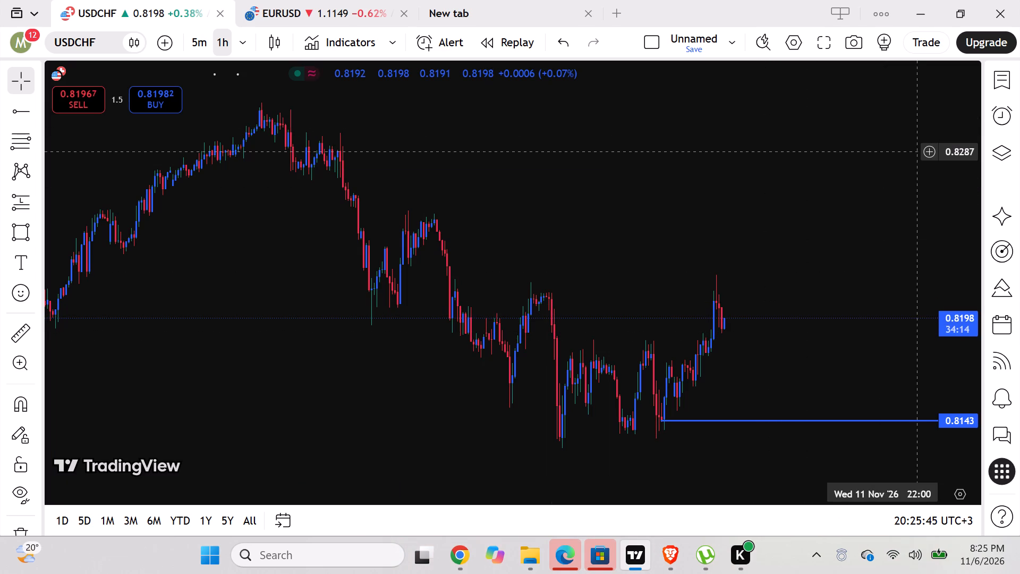
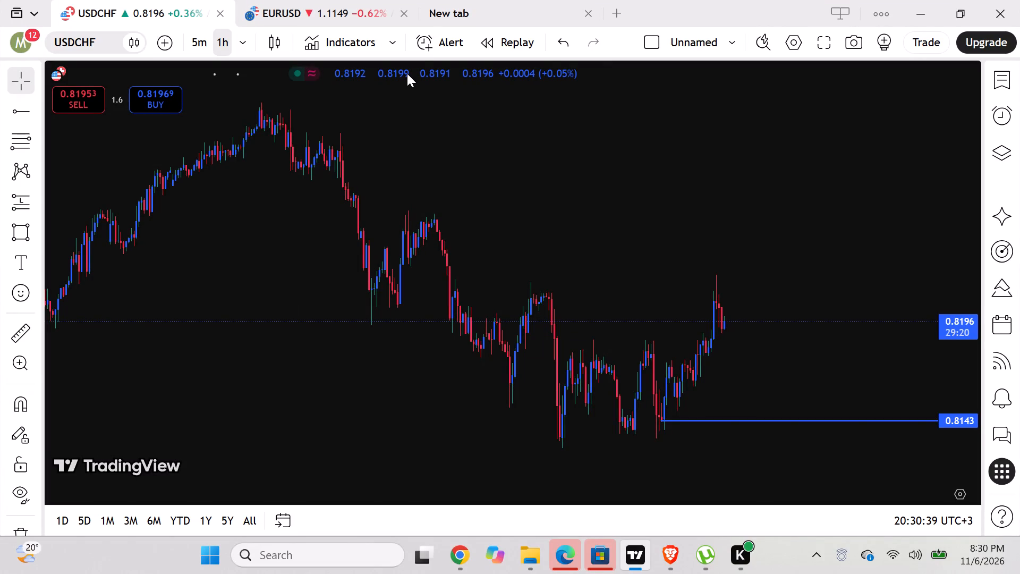
Open the symbol search from the USDCHF chart and clear the current symbol from the search text.
{"action": "left_click", "coordinate": [407, 73]}
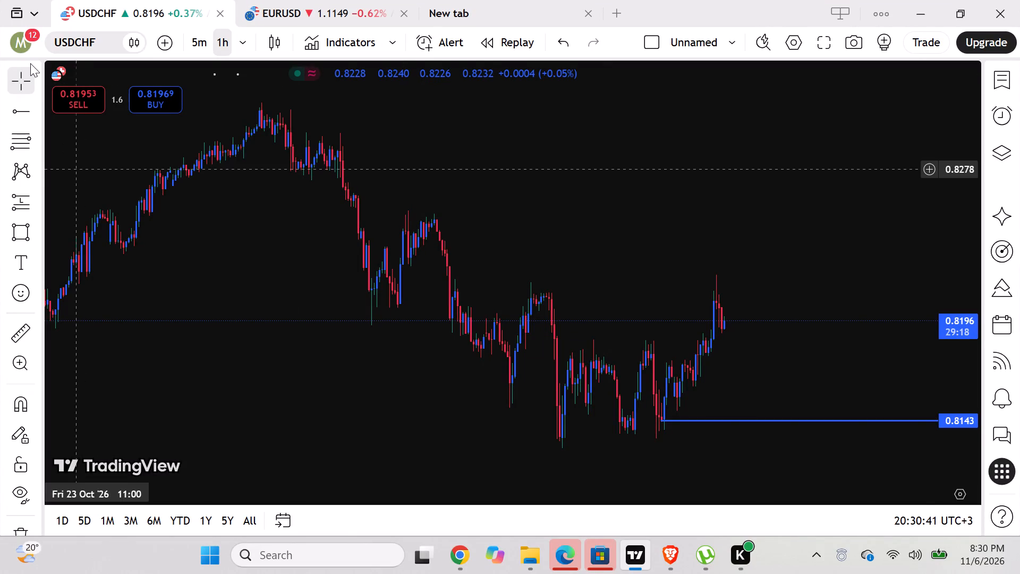
{"action": "left_click", "coordinate": [81, 33]}
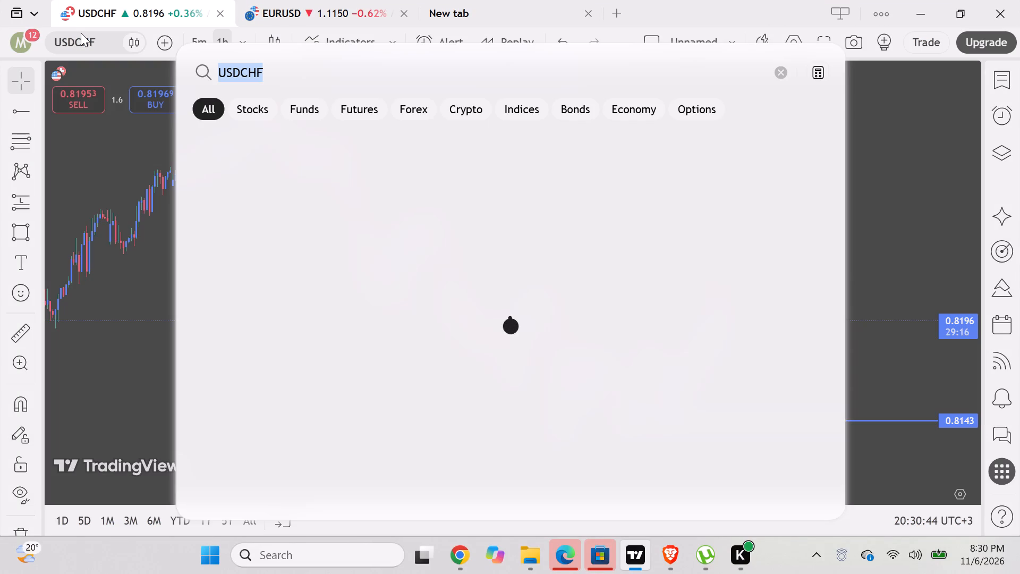
{"action": "key", "text": "BackSpace"}
{"action": "key", "text": "BackSpace"}
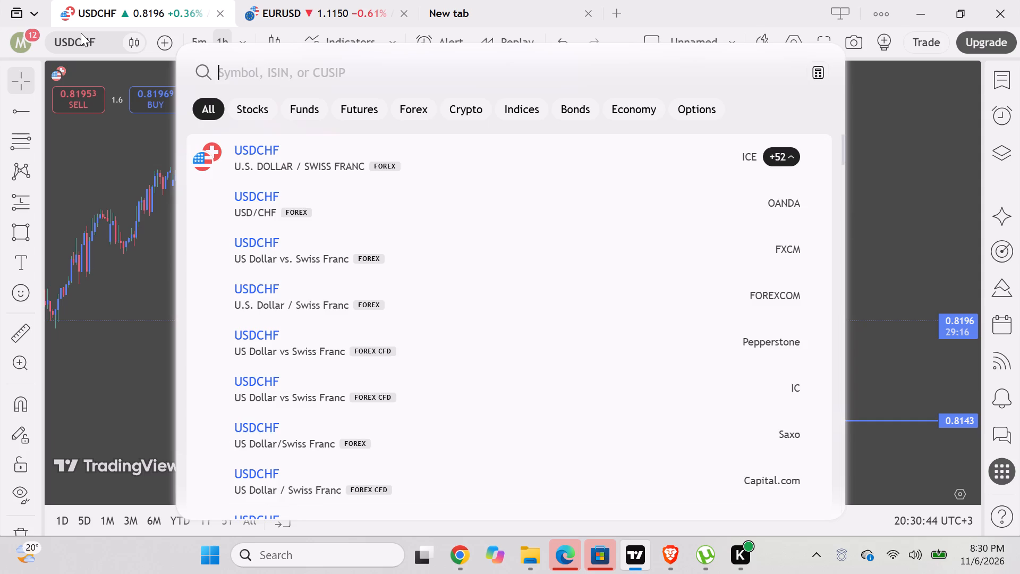
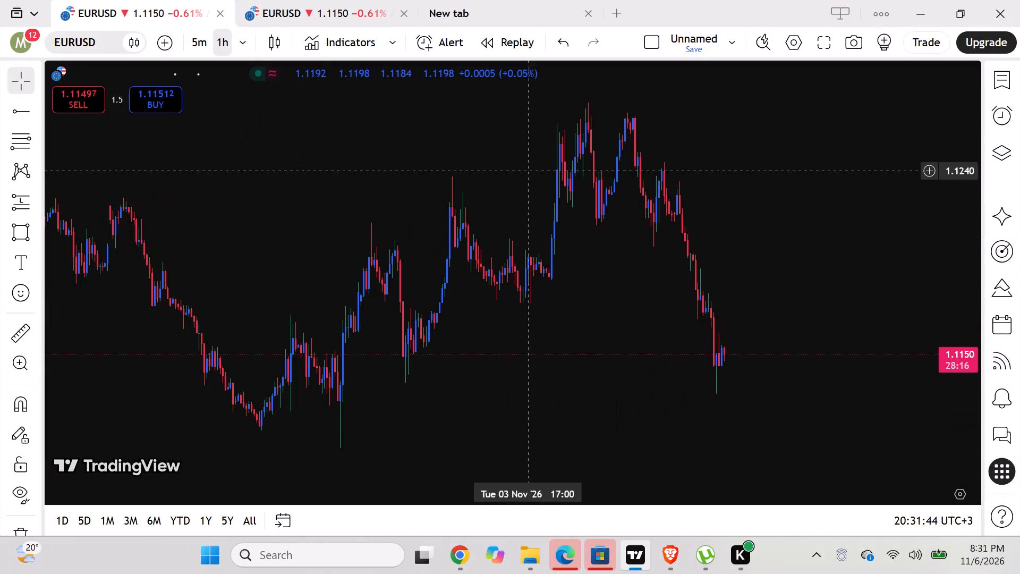
Delete the horizontal line at 1.1146 from the EURUSD 1-hour chart.
{"action": "scroll", "coordinate": [640, 187], "scroll_direction": "left", "scroll_amount": 1}
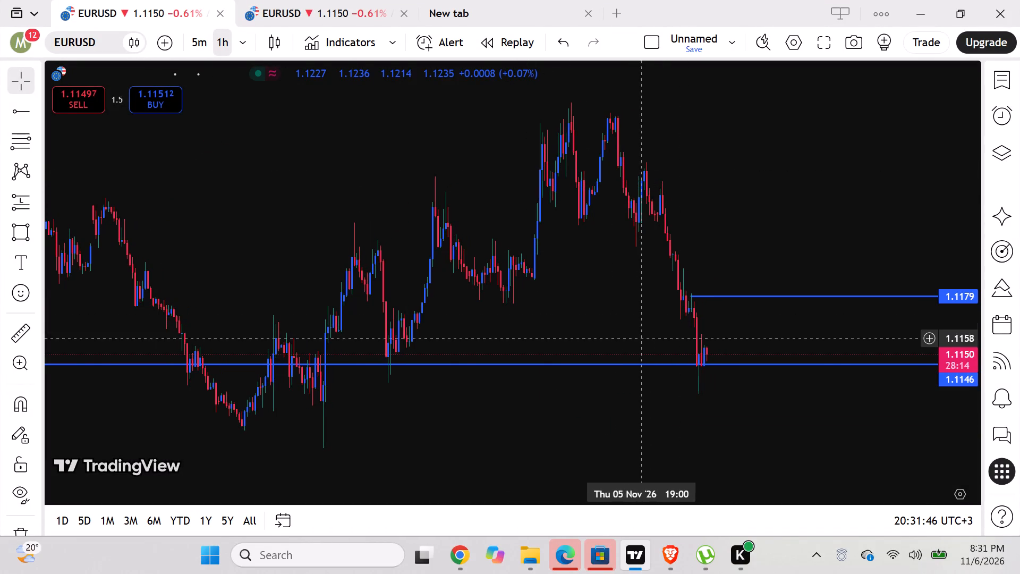
{"action": "left_click", "coordinate": [631, 365]}
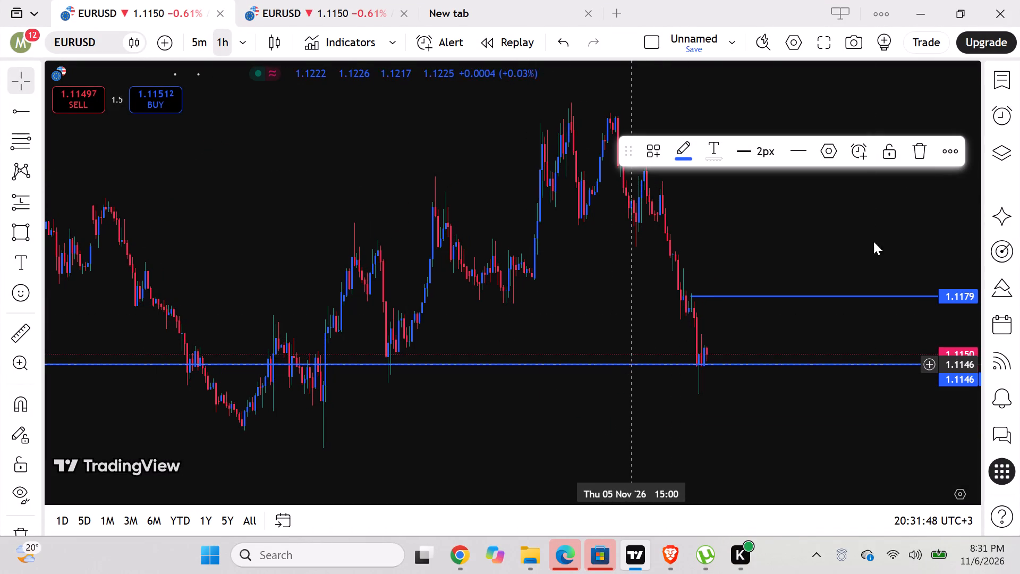
{"action": "left_click", "coordinate": [917, 153]}
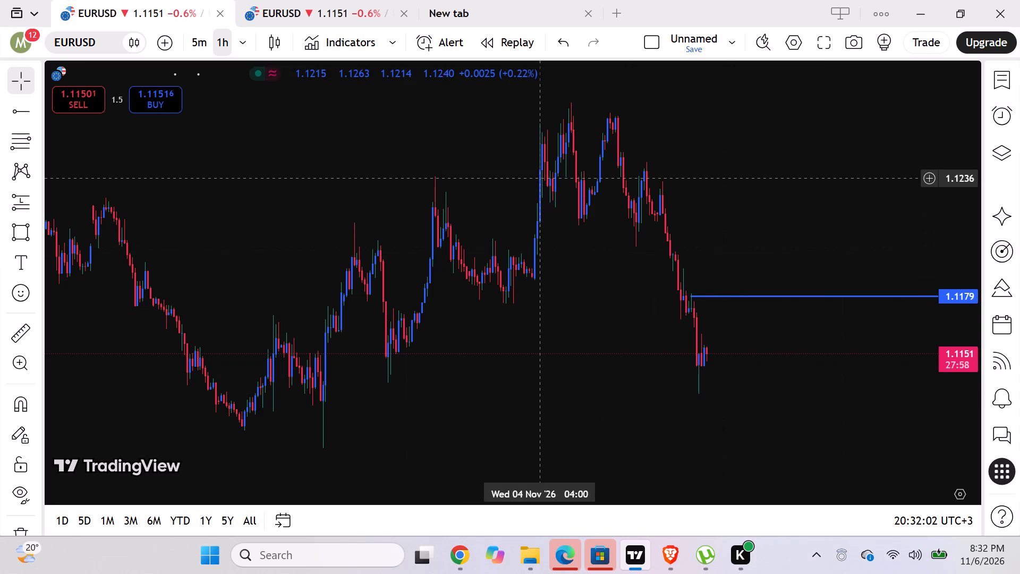
Switch the EURUSD chart to the 15-minute timeframe.
{"action": "left_click", "coordinate": [247, 40]}
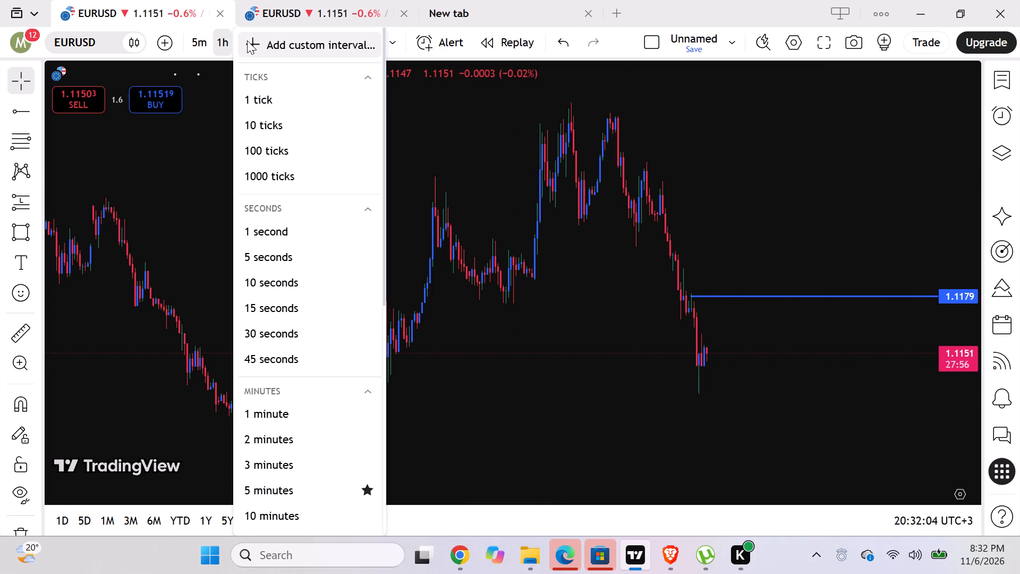
{"action": "scroll", "coordinate": [275, 237], "scroll_direction": "down", "scroll_amount": 2}
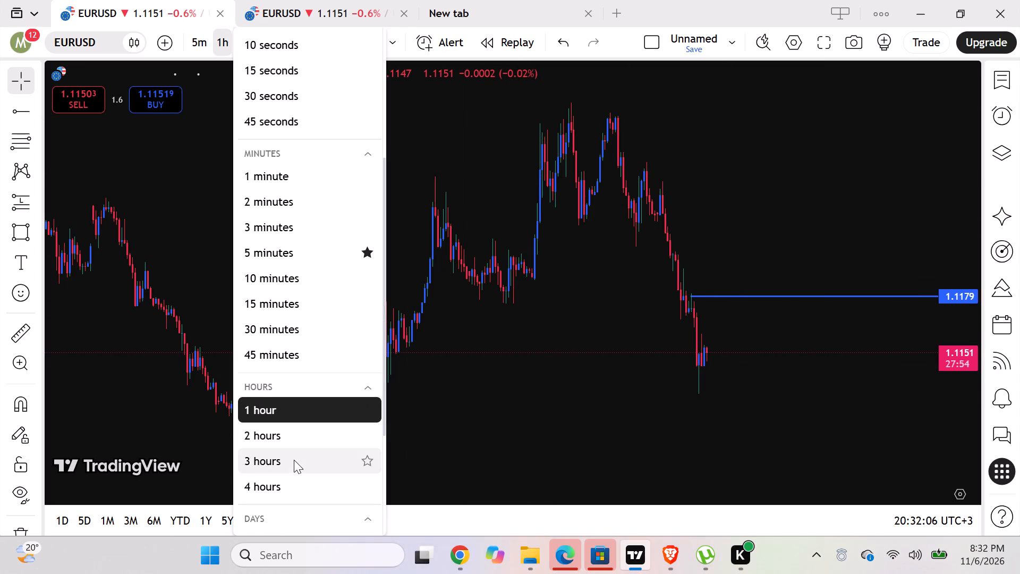
{"action": "left_click", "coordinate": [295, 307]}
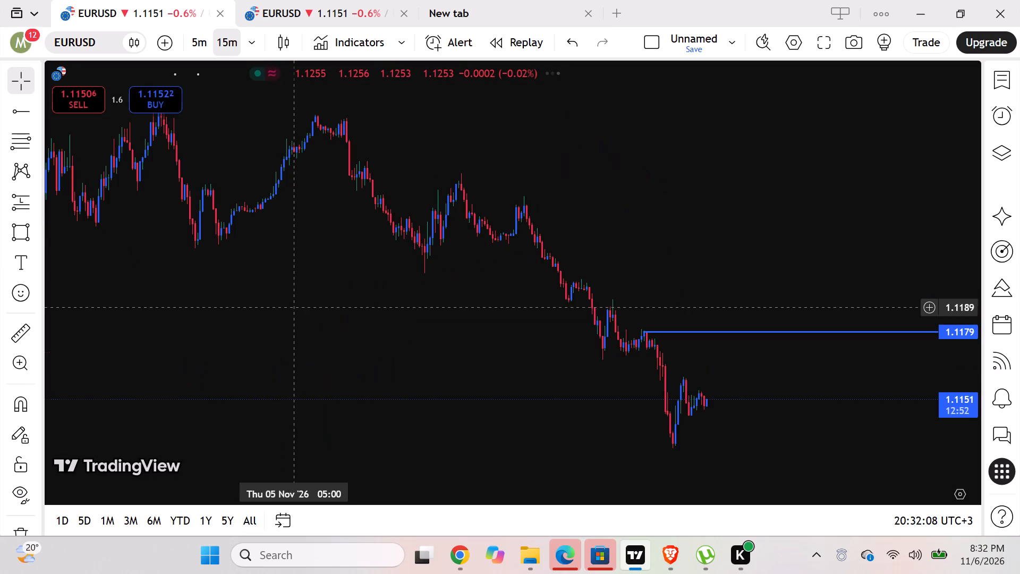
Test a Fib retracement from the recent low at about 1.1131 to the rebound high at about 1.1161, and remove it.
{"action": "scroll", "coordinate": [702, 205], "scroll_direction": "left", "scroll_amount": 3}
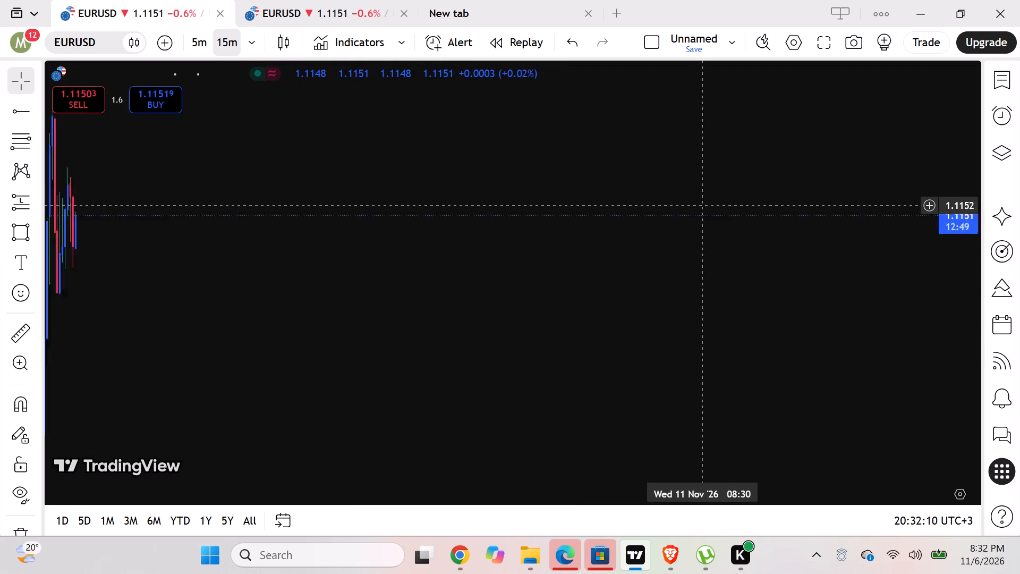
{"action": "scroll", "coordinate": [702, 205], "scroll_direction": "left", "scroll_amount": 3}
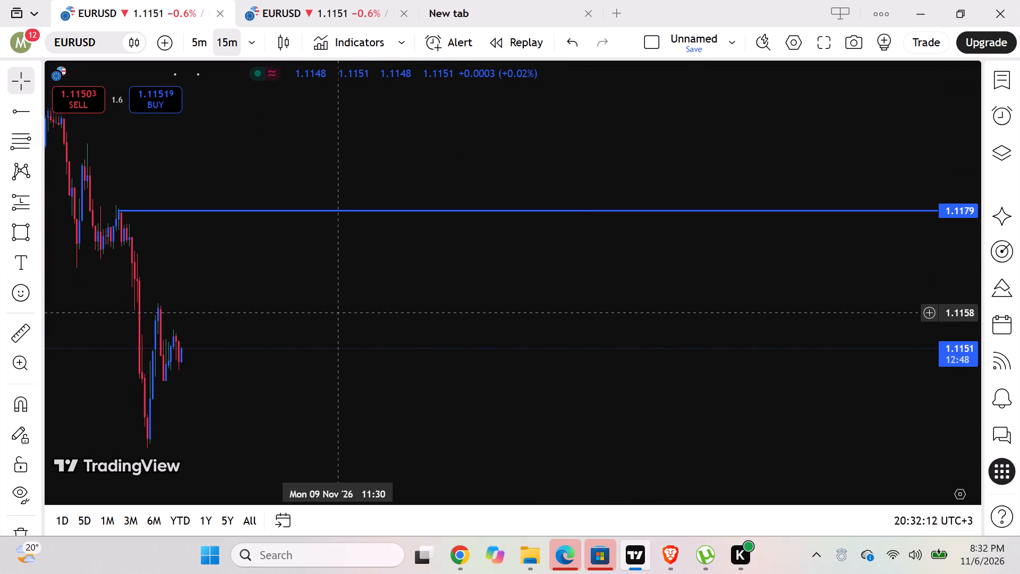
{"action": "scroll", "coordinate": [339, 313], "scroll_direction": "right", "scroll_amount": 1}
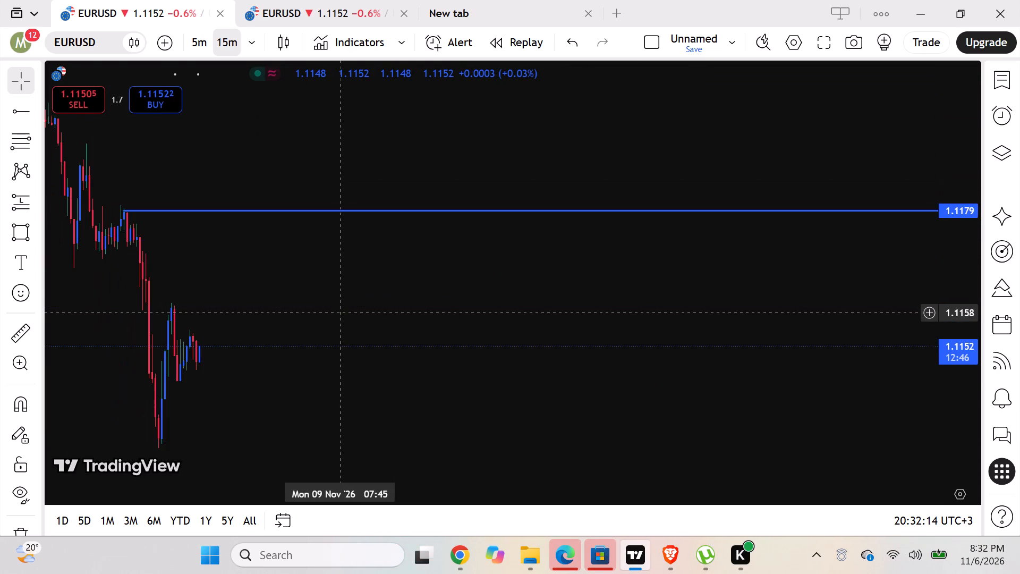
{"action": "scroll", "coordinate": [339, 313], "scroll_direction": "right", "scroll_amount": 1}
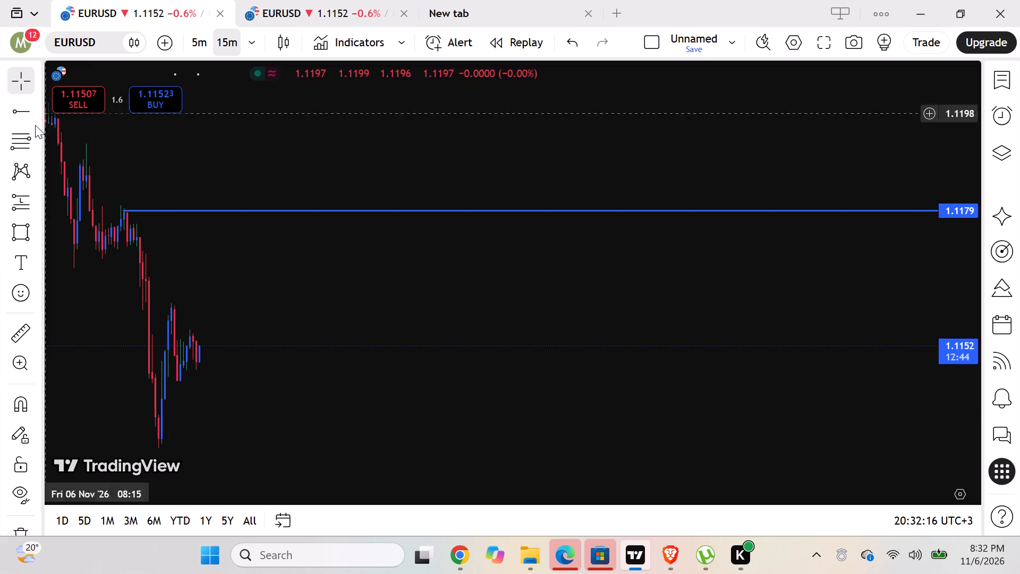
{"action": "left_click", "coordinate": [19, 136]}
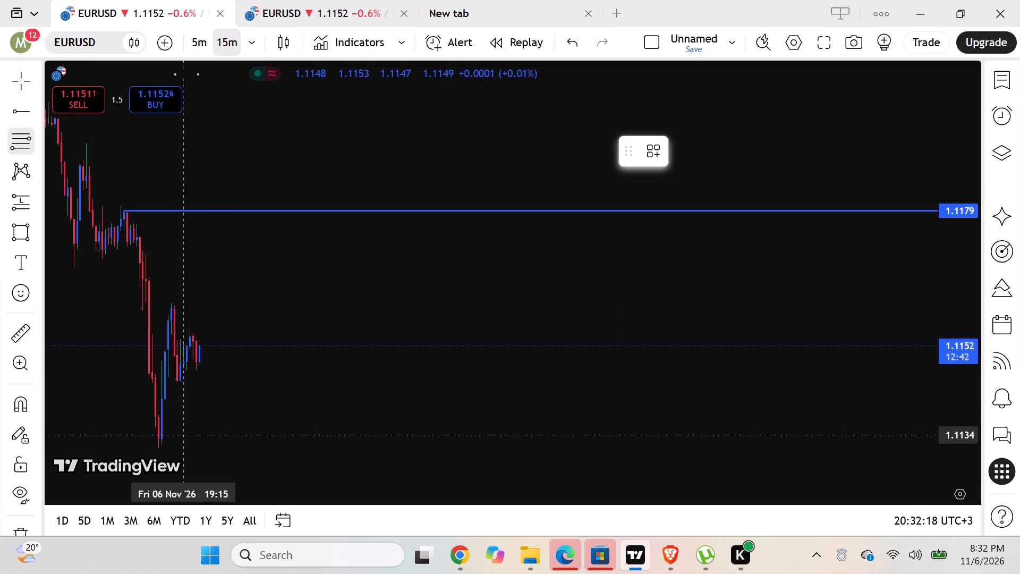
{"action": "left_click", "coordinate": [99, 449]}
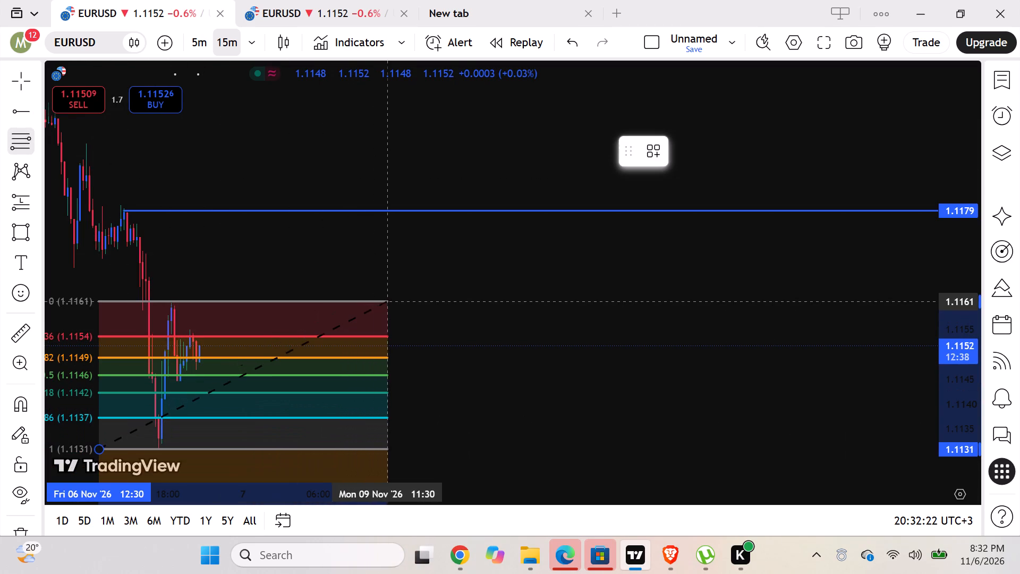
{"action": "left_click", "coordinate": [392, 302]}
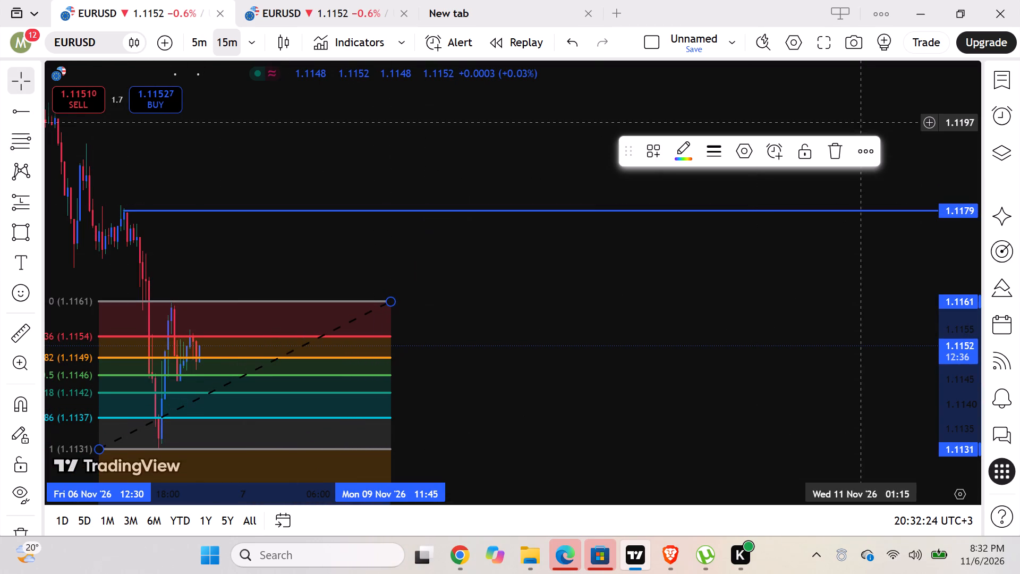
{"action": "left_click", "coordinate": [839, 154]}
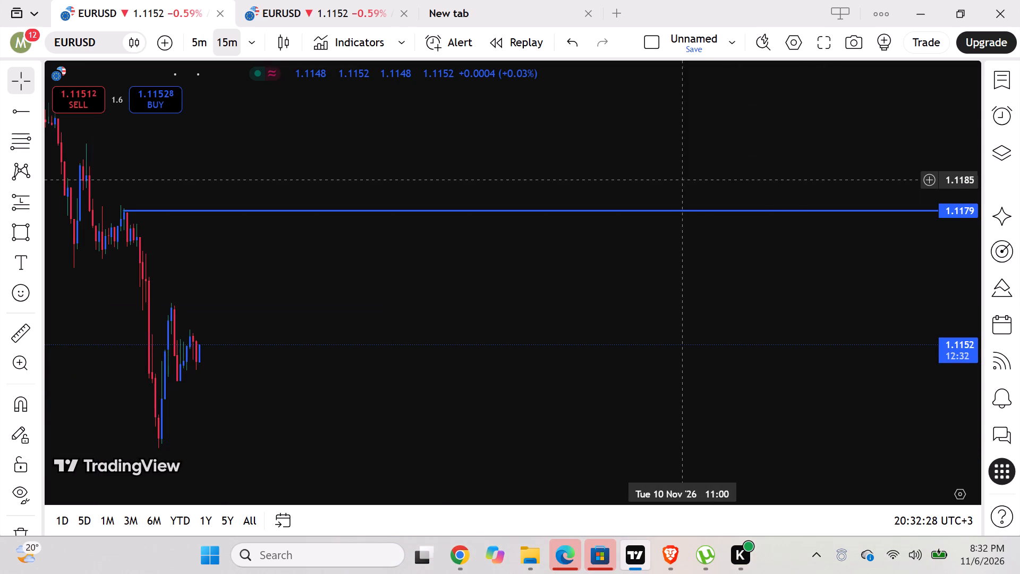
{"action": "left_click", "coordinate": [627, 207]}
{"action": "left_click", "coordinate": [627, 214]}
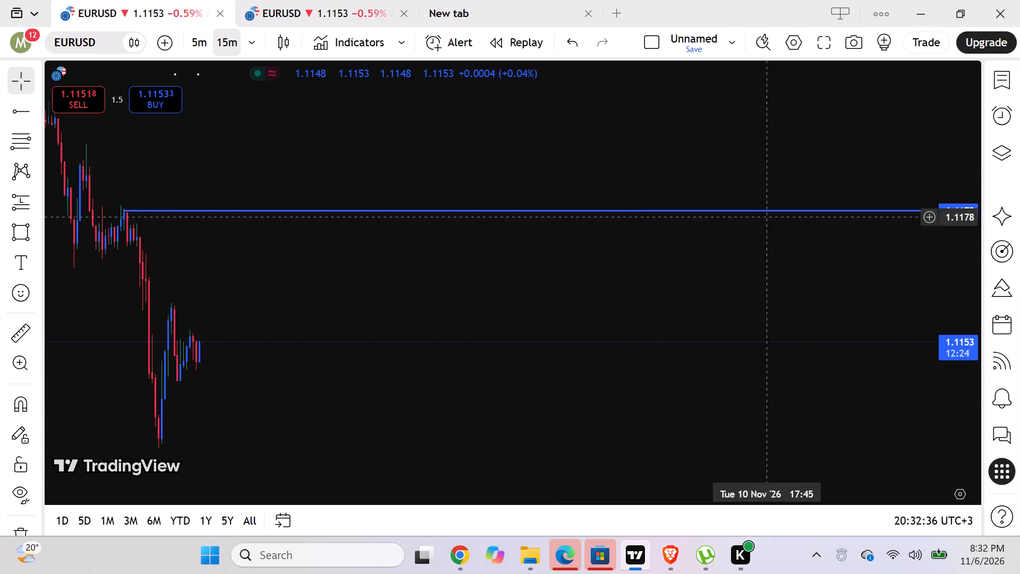
Switch to the Myfxbook community outlook in Brave and examine the short and long sentiment across the currency pairs.
{"action": "left_click", "coordinate": [919, 7]}
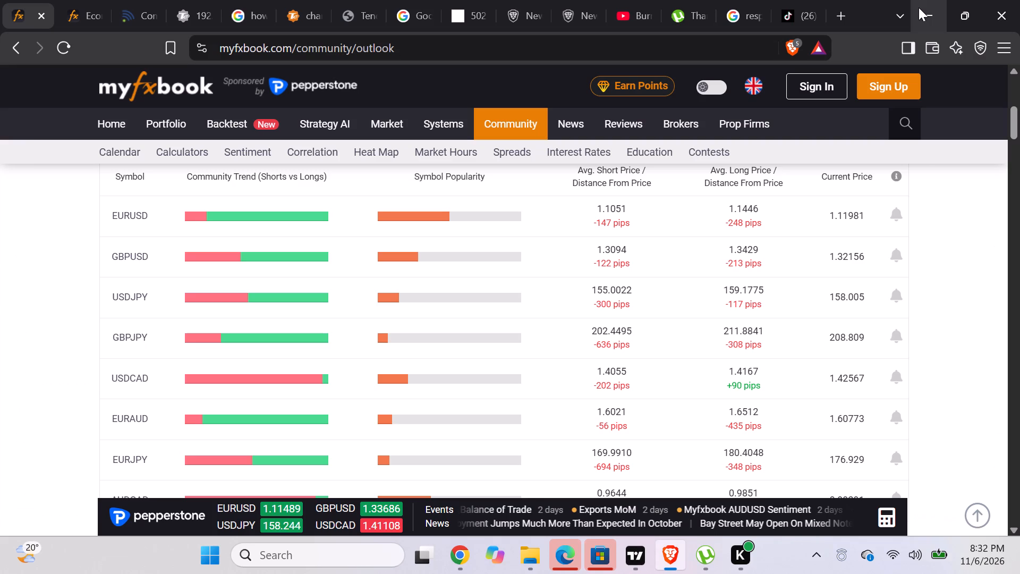
{"action": "scroll", "coordinate": [477, 260], "scroll_direction": "down", "scroll_amount": 6}
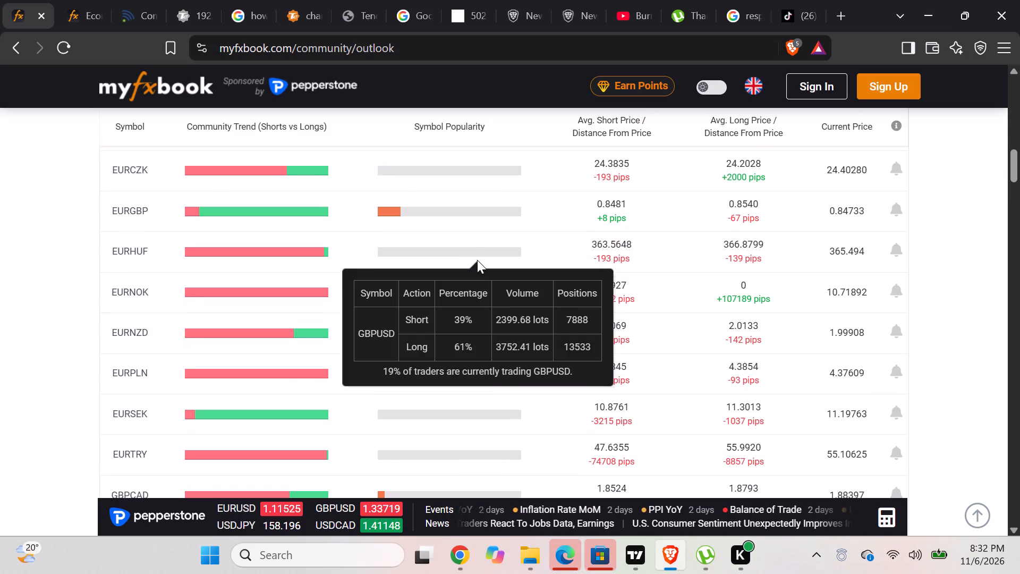
{"action": "scroll", "coordinate": [477, 260], "scroll_direction": "down", "scroll_amount": 1}
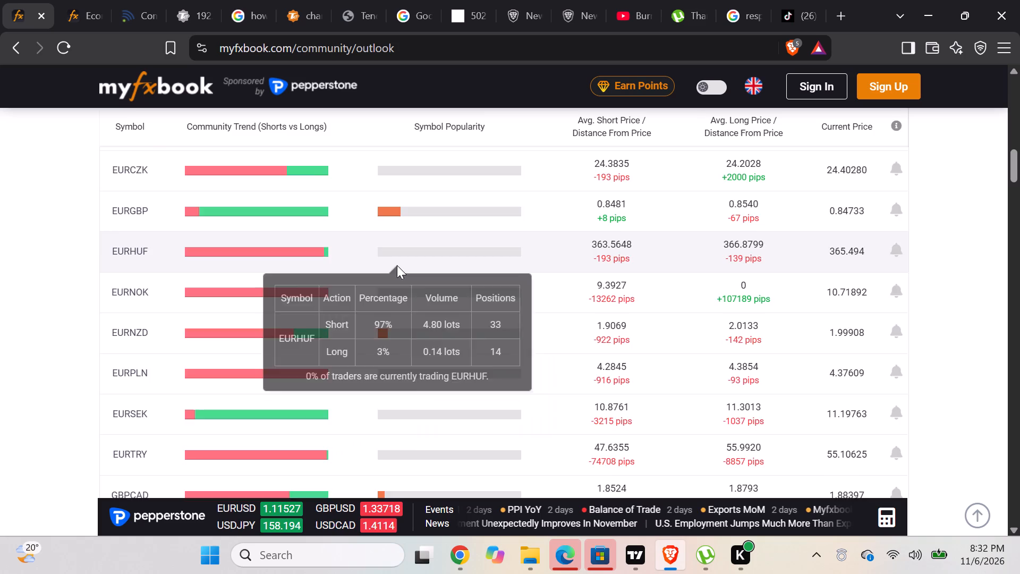
{"action": "scroll", "coordinate": [397, 265], "scroll_direction": "up", "scroll_amount": 3}
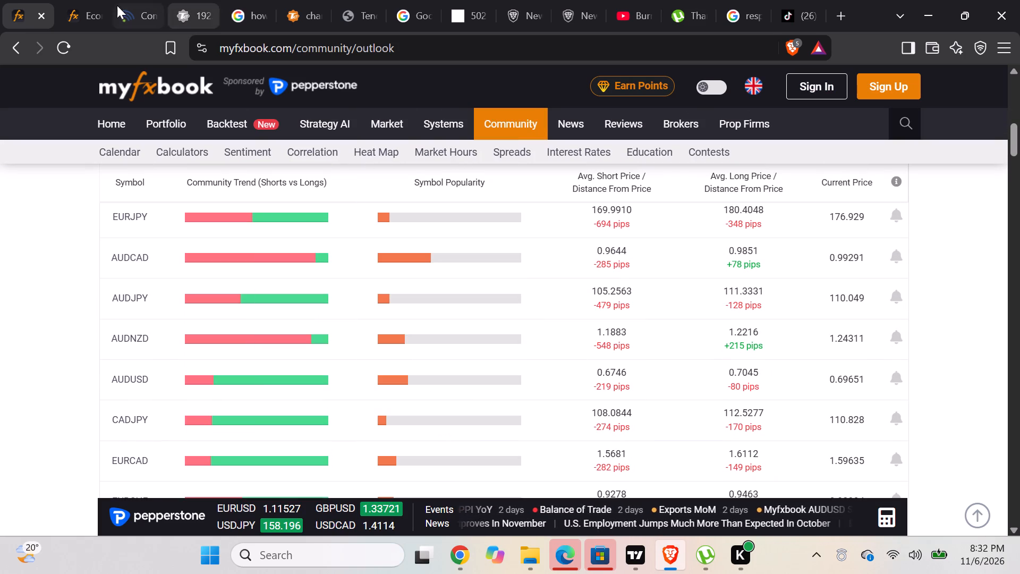
{"action": "left_click", "coordinate": [19, 12]}
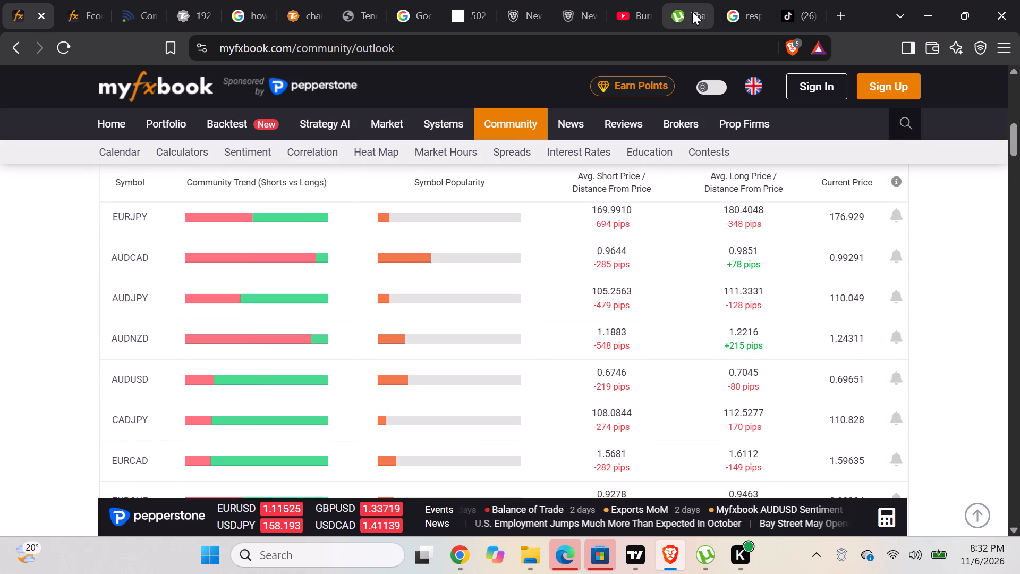
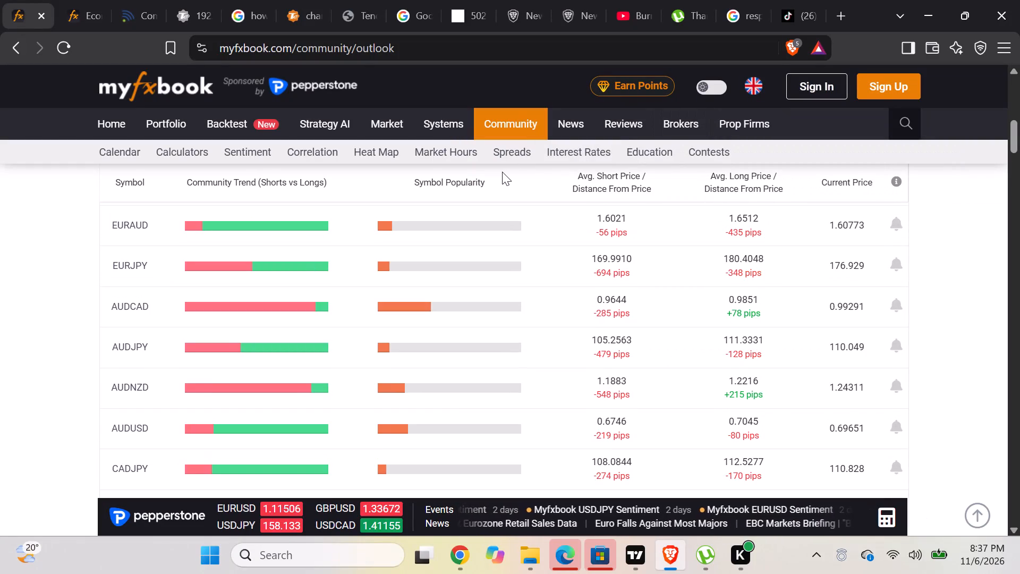
Examine the short and long sentiment in the Myfxbook outlook table, from AUDUSD through the remaining currency pairs, metals and cryptocurrencies to its end.
{"action": "scroll", "coordinate": [342, 373], "scroll_direction": "down", "scroll_amount": 3}
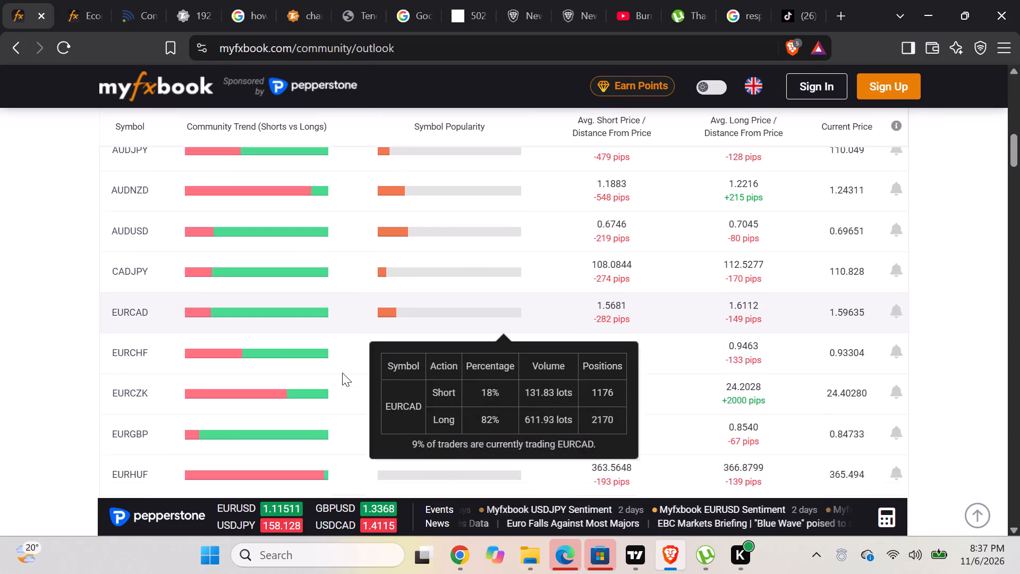
{"action": "scroll", "coordinate": [342, 373], "scroll_direction": "down", "scroll_amount": 5}
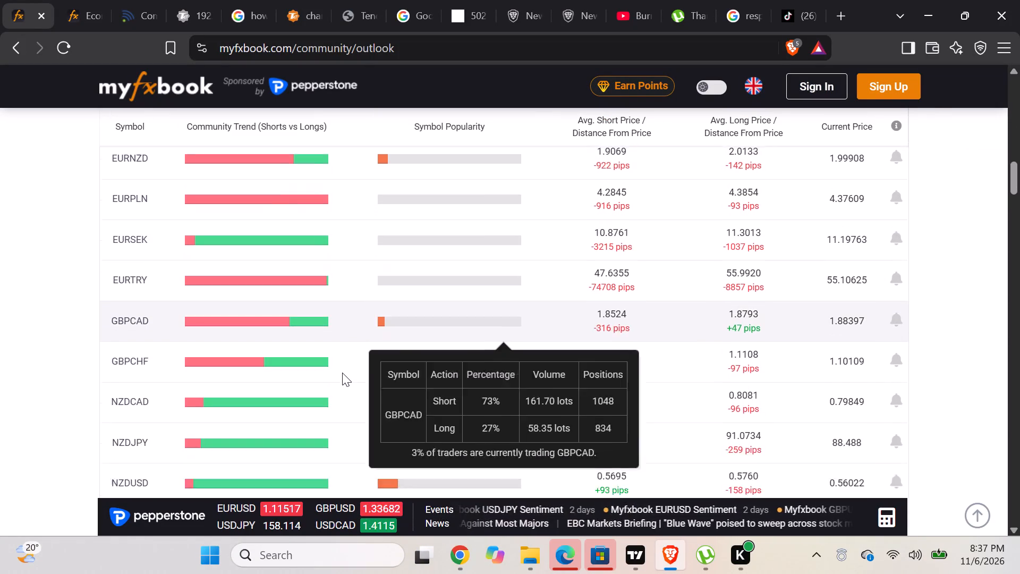
{"action": "scroll", "coordinate": [342, 373], "scroll_direction": "down", "scroll_amount": 4}
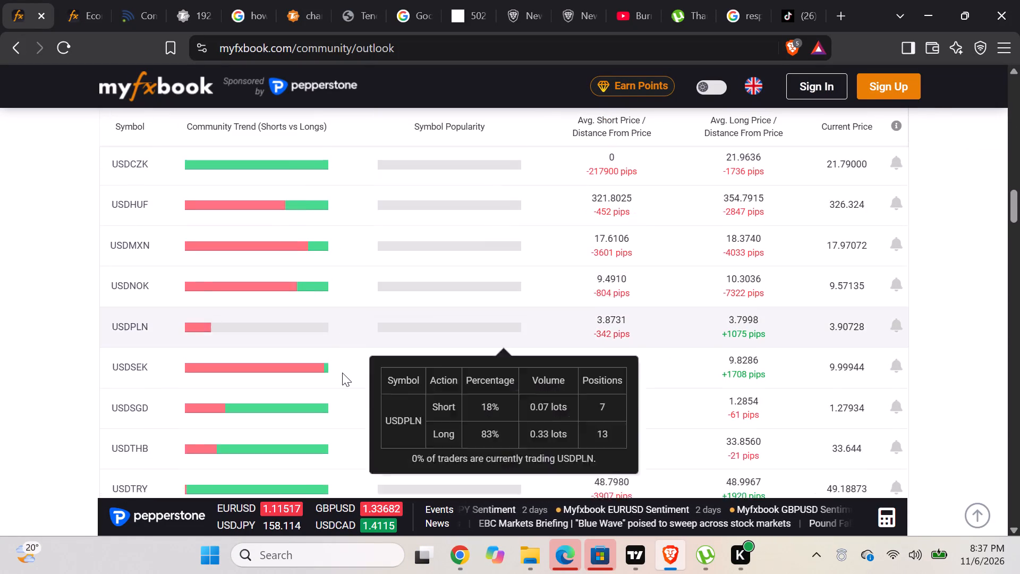
{"action": "scroll", "coordinate": [342, 373], "scroll_direction": "down", "scroll_amount": 5}
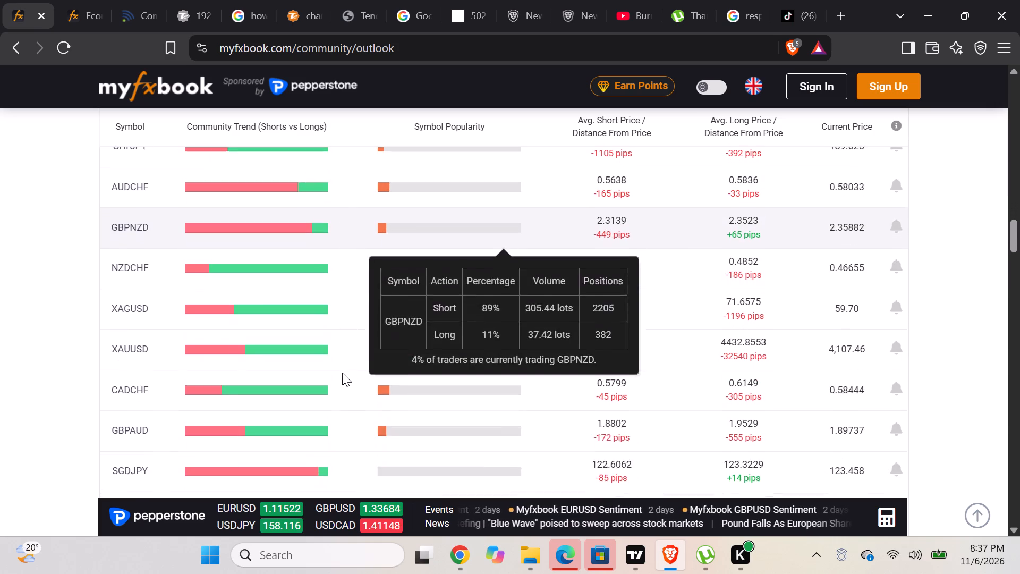
{"action": "scroll", "coordinate": [342, 373], "scroll_direction": "down", "scroll_amount": 3}
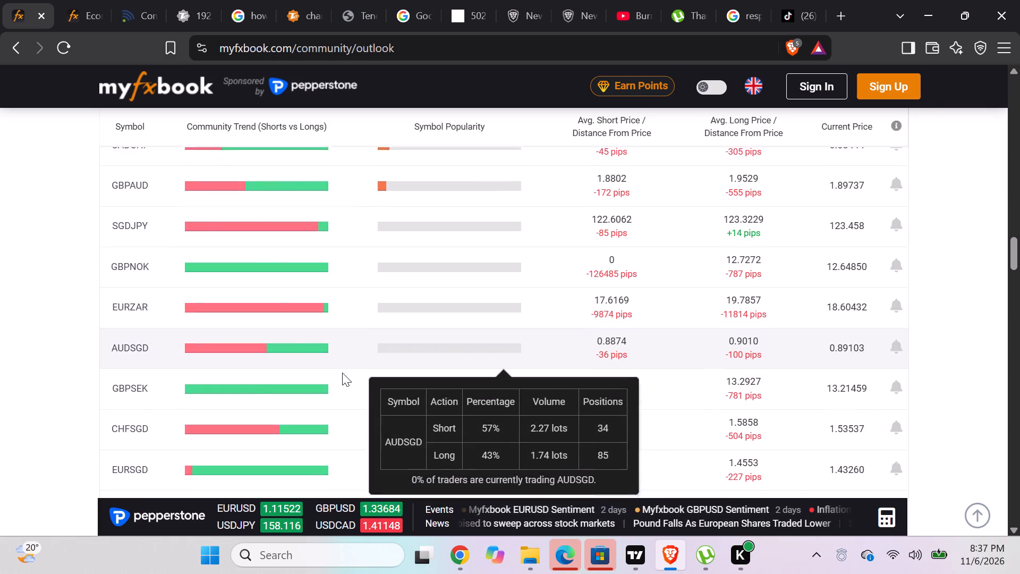
{"action": "scroll", "coordinate": [342, 373], "scroll_direction": "down", "scroll_amount": 1}
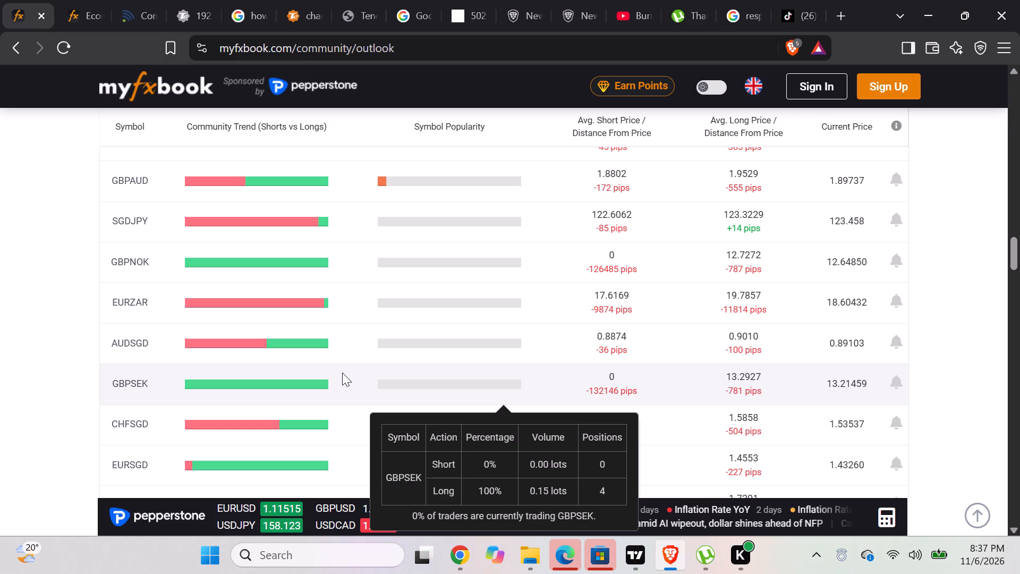
{"action": "scroll", "coordinate": [361, 345], "scroll_direction": "down", "scroll_amount": 3}
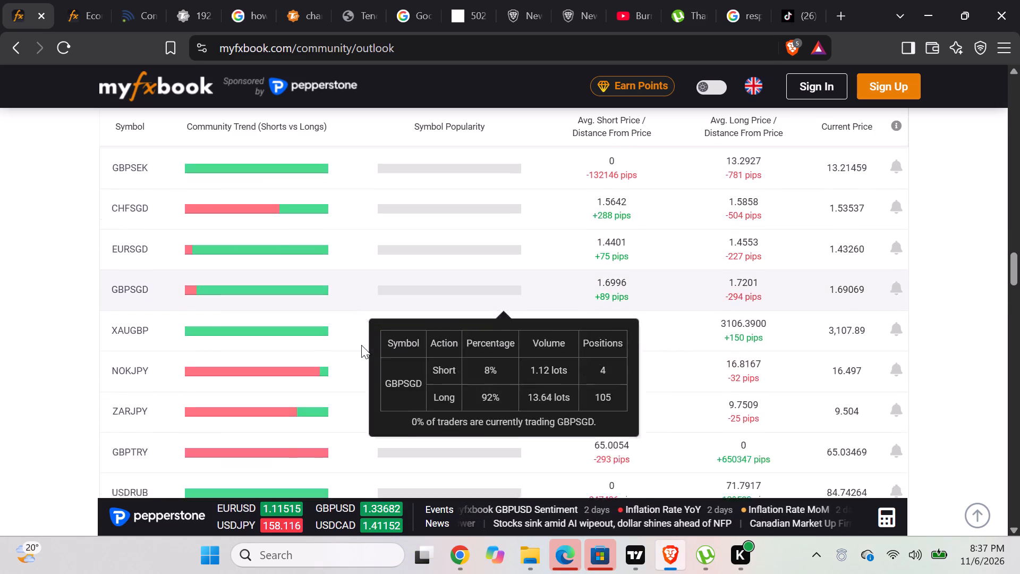
{"action": "scroll", "coordinate": [361, 345], "scroll_direction": "down", "scroll_amount": 2}
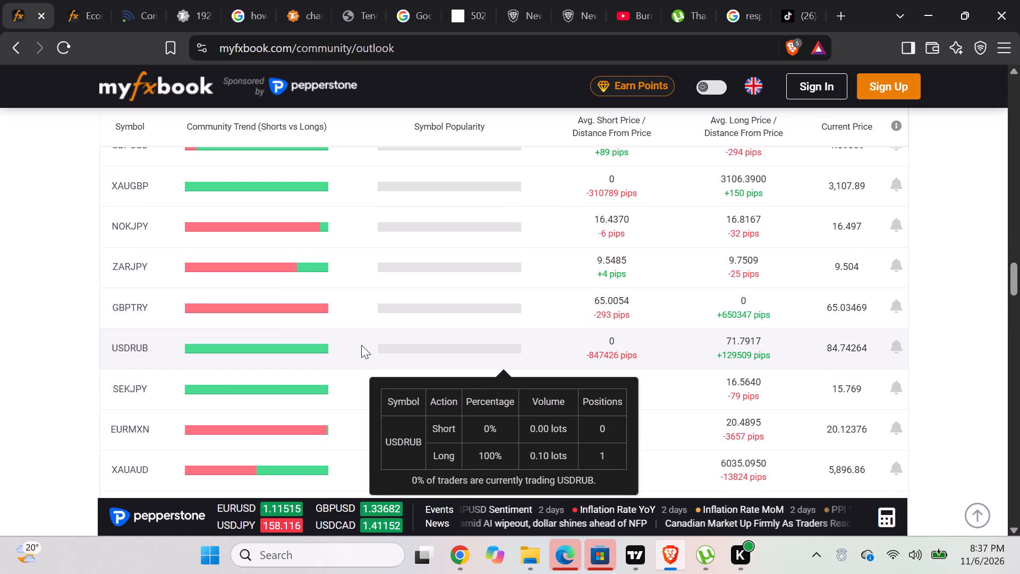
{"action": "scroll", "coordinate": [361, 345], "scroll_direction": "down", "scroll_amount": 3}
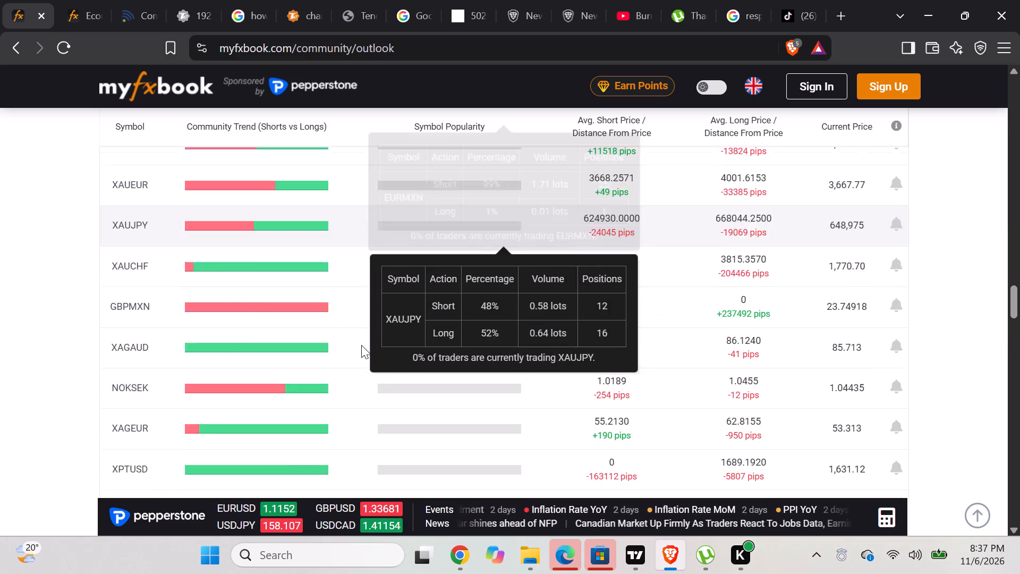
{"action": "scroll", "coordinate": [361, 345], "scroll_direction": "down", "scroll_amount": 4}
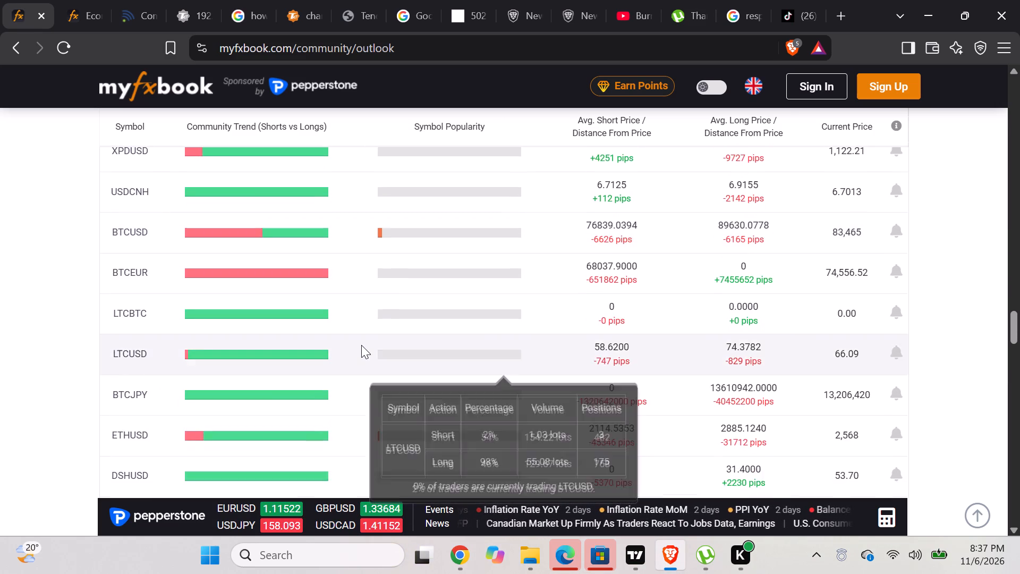
{"action": "scroll", "coordinate": [361, 345], "scroll_direction": "down", "scroll_amount": 5}
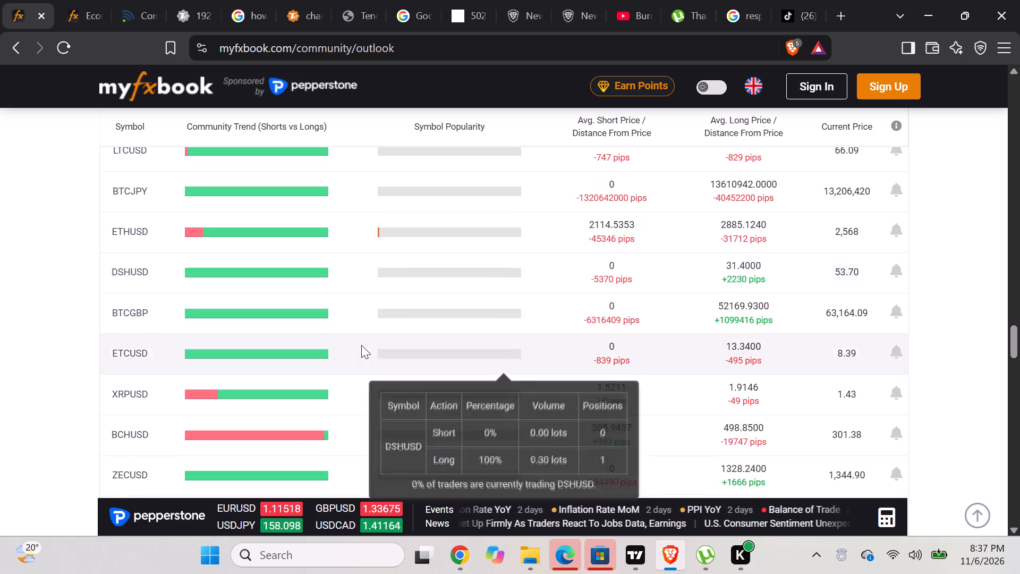
{"action": "scroll", "coordinate": [361, 345], "scroll_direction": "down", "scroll_amount": 4}
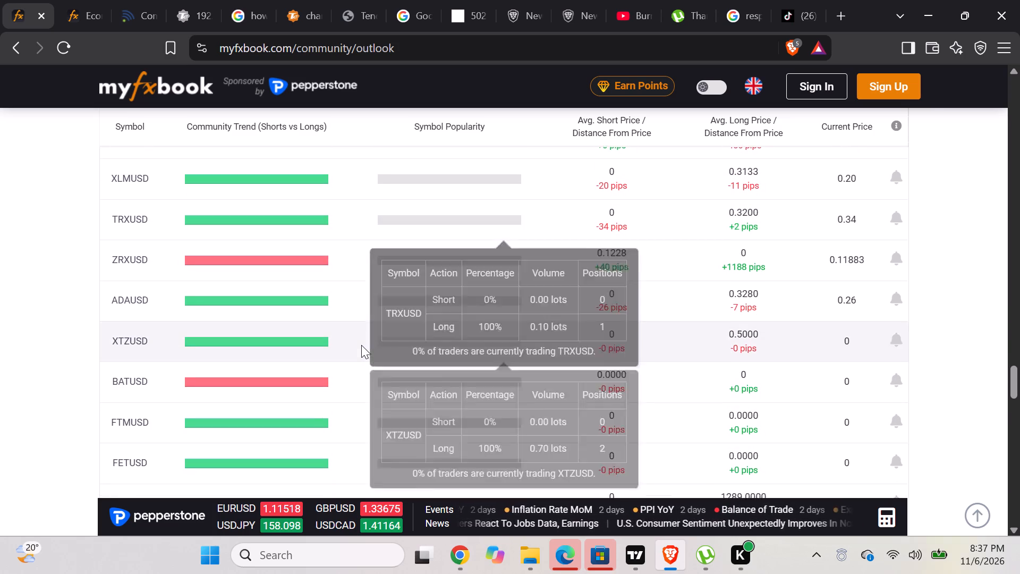
{"action": "scroll", "coordinate": [361, 345], "scroll_direction": "down", "scroll_amount": 4}
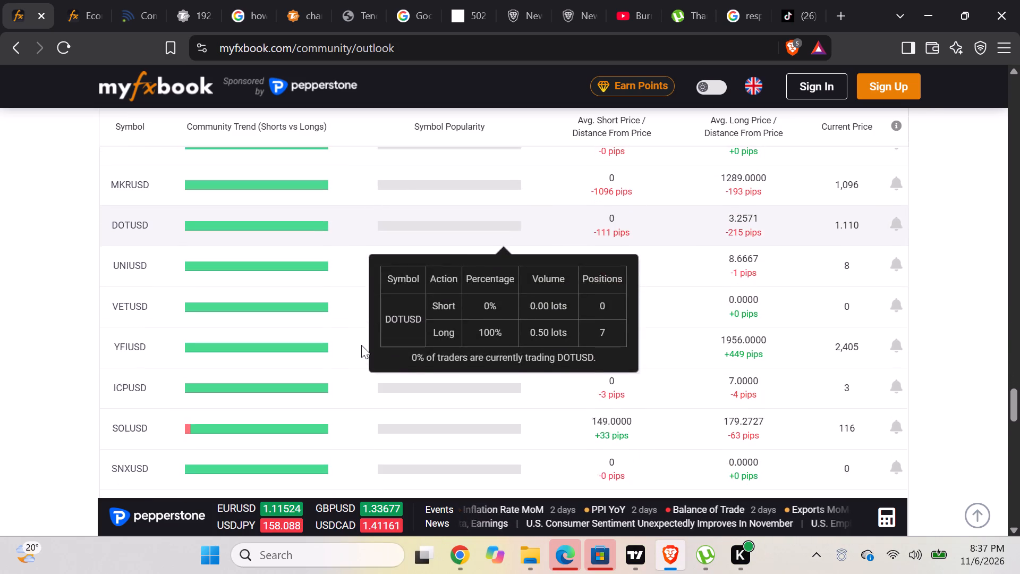
{"action": "scroll", "coordinate": [361, 345], "scroll_direction": "down", "scroll_amount": 5}
Review the outlook table back up from the cryptocurrencies through gold and the USD pairs, and check the AUDUSD trader sentiment.
{"action": "scroll", "coordinate": [361, 345], "scroll_direction": "up", "scroll_amount": 2}
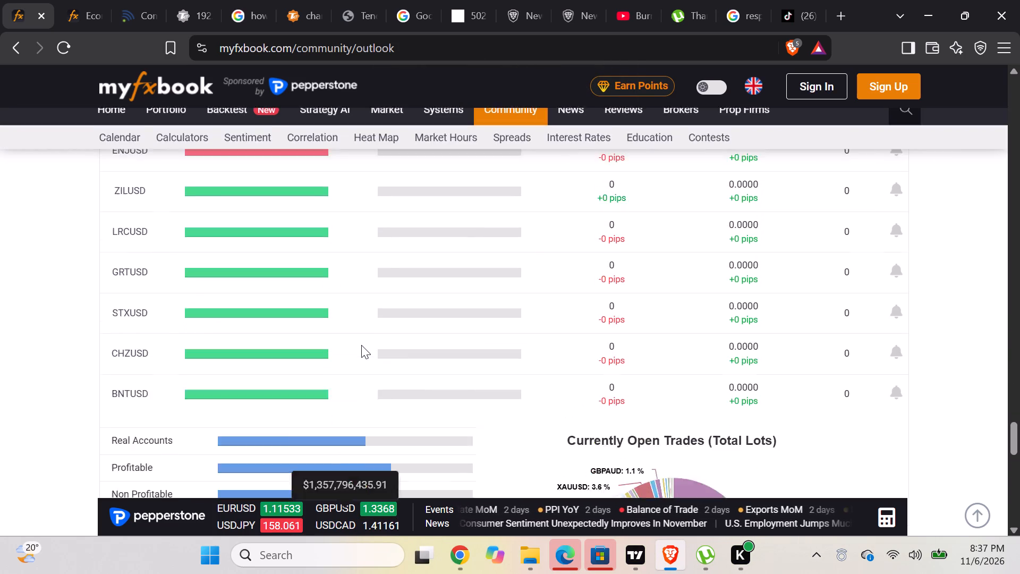
{"action": "scroll", "coordinate": [361, 345], "scroll_direction": "up", "scroll_amount": 3}
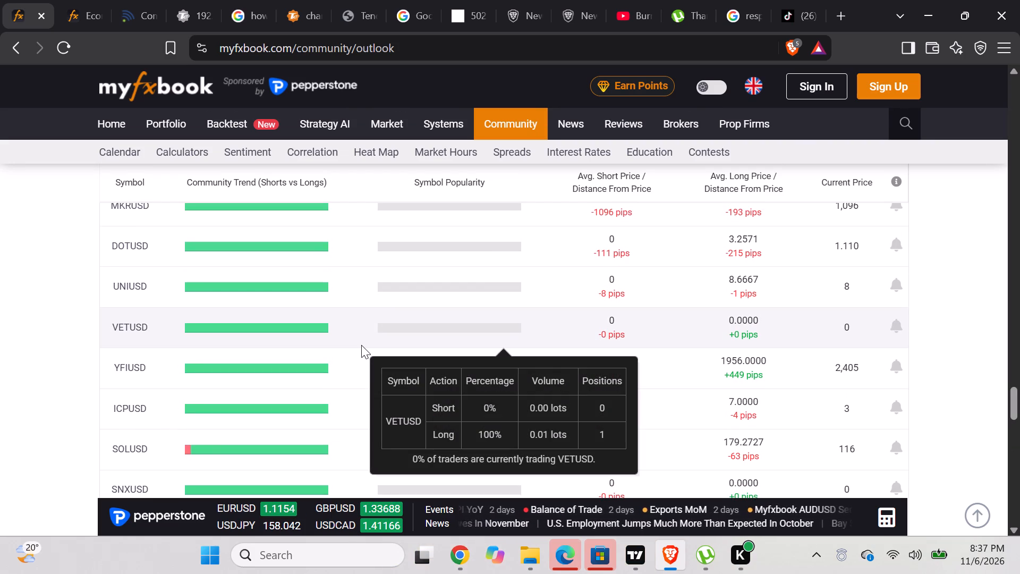
{"action": "scroll", "coordinate": [361, 345], "scroll_direction": "up", "scroll_amount": 6}
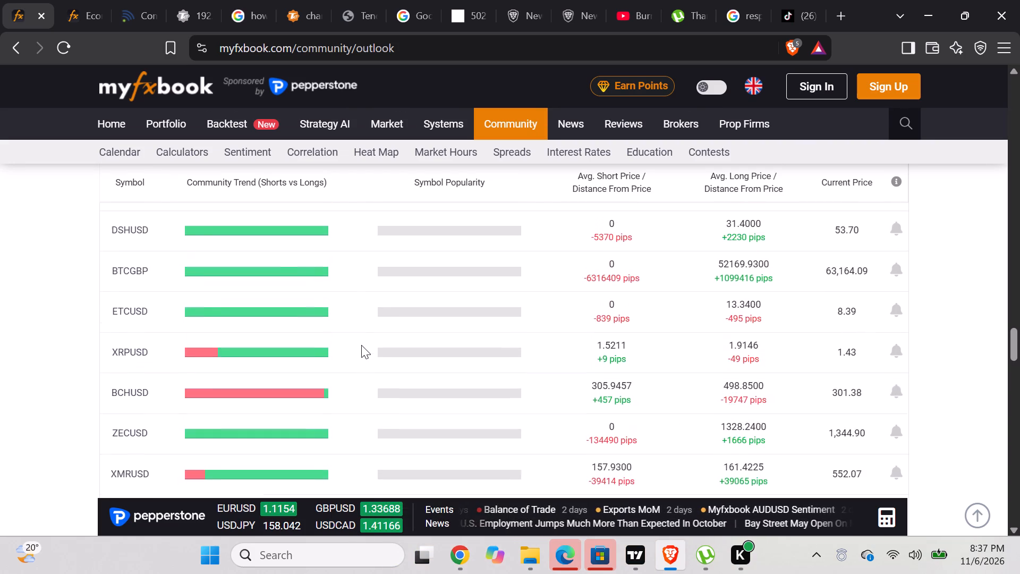
{"action": "scroll", "coordinate": [361, 345], "scroll_direction": "up", "scroll_amount": 7}
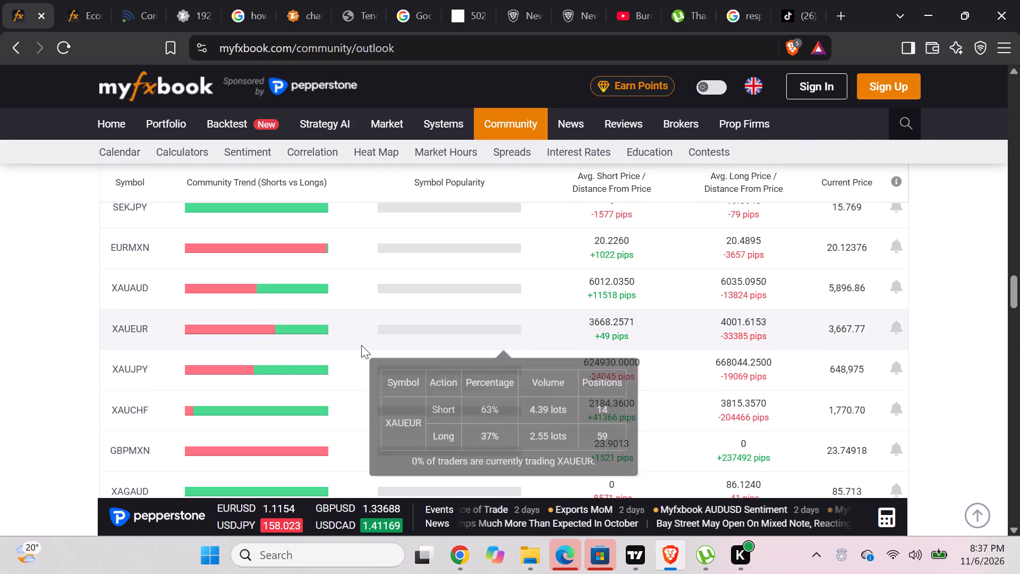
{"action": "scroll", "coordinate": [361, 345], "scroll_direction": "up", "scroll_amount": 5}
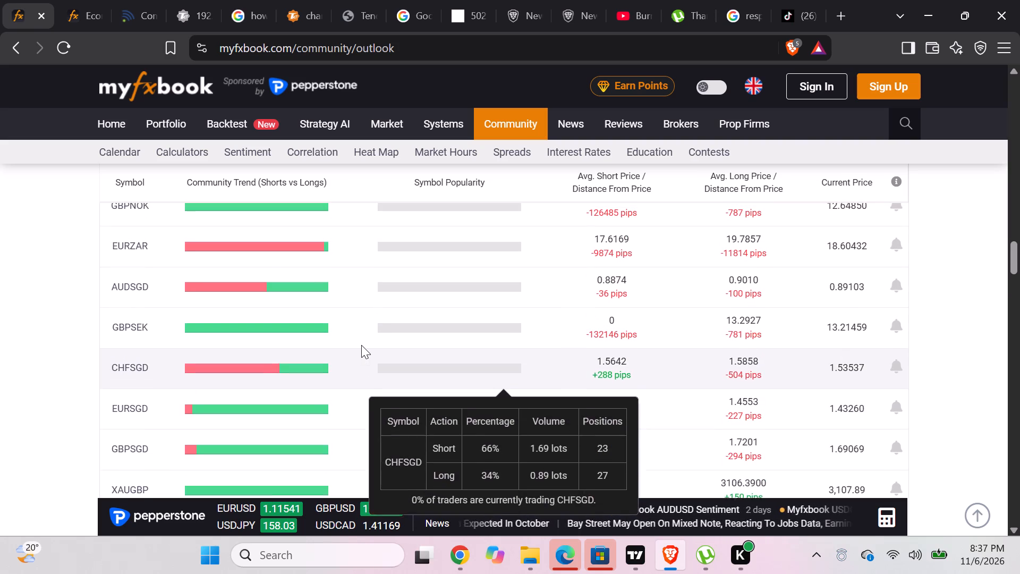
{"action": "scroll", "coordinate": [361, 345], "scroll_direction": "up", "scroll_amount": 4}
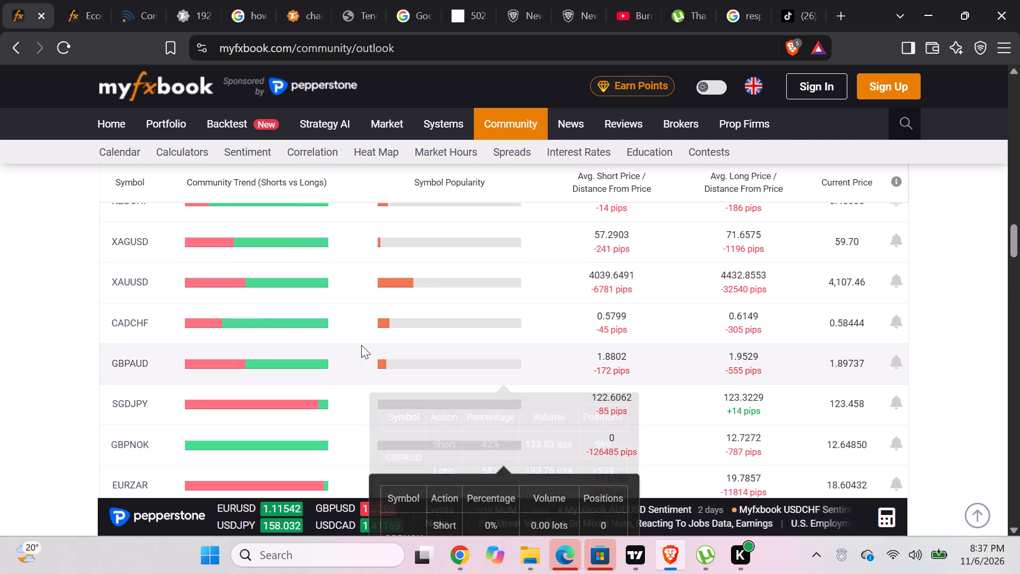
{"action": "scroll", "coordinate": [361, 345], "scroll_direction": "up", "scroll_amount": 5}
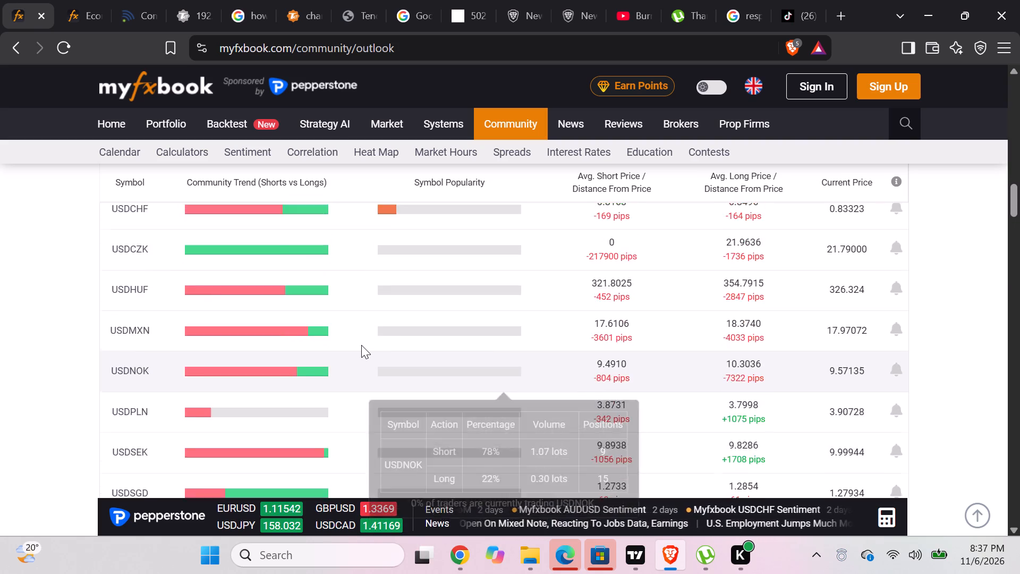
{"action": "scroll", "coordinate": [361, 345], "scroll_direction": "up", "scroll_amount": 4}
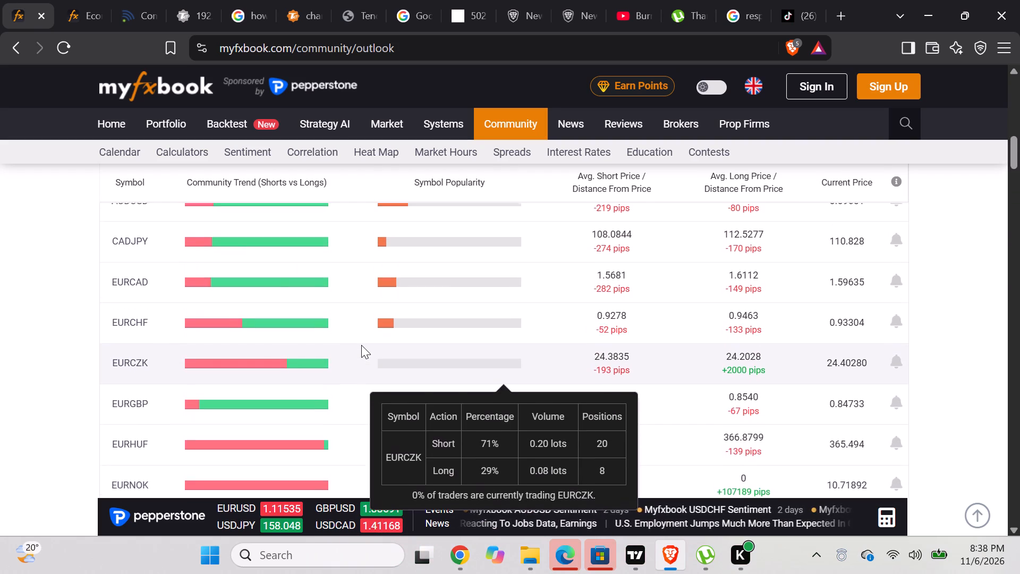
{"action": "scroll", "coordinate": [361, 345], "scroll_direction": "up", "scroll_amount": 2}
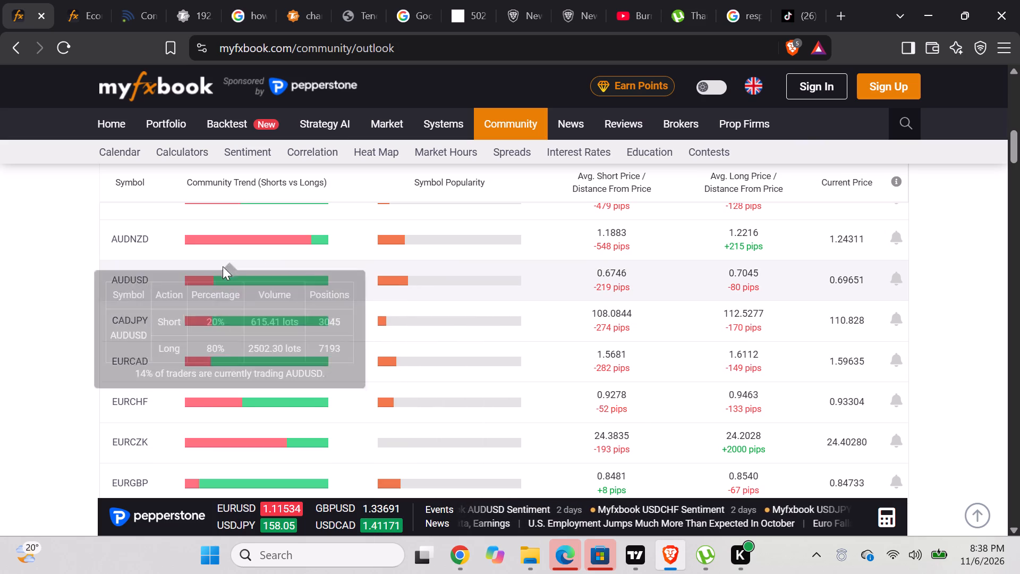
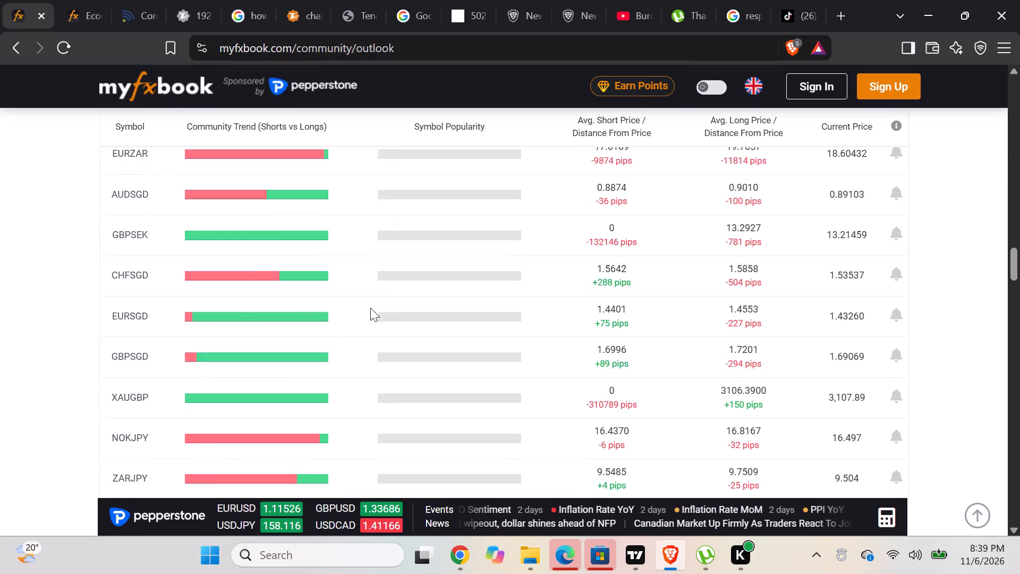
Look back over the Myfxbook community outlook, from the cross pairs up to the USD pairs.
{"action": "scroll", "coordinate": [370, 308], "scroll_direction": "up", "scroll_amount": 8}
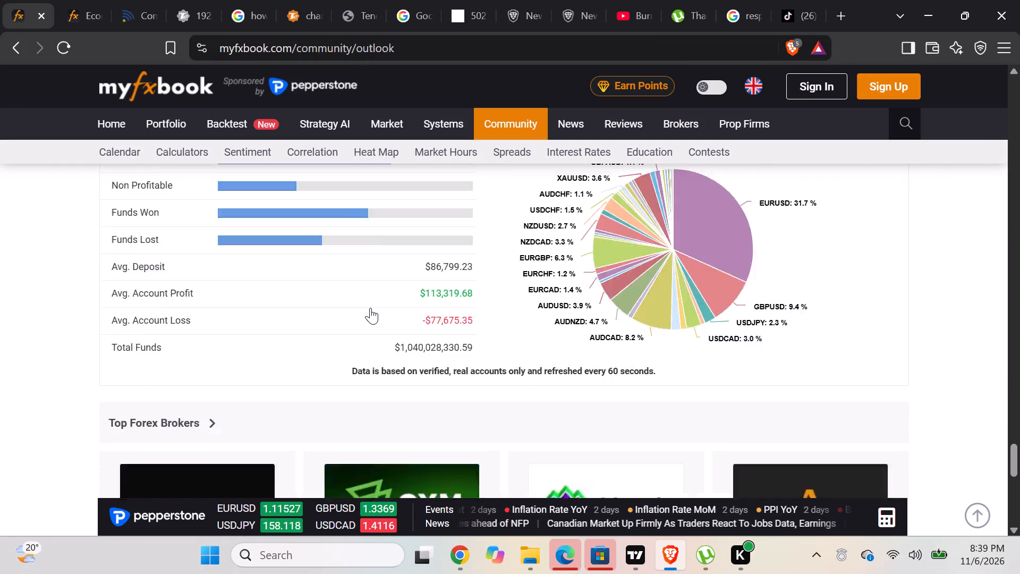
{"action": "scroll", "coordinate": [370, 308], "scroll_direction": "up", "scroll_amount": 7}
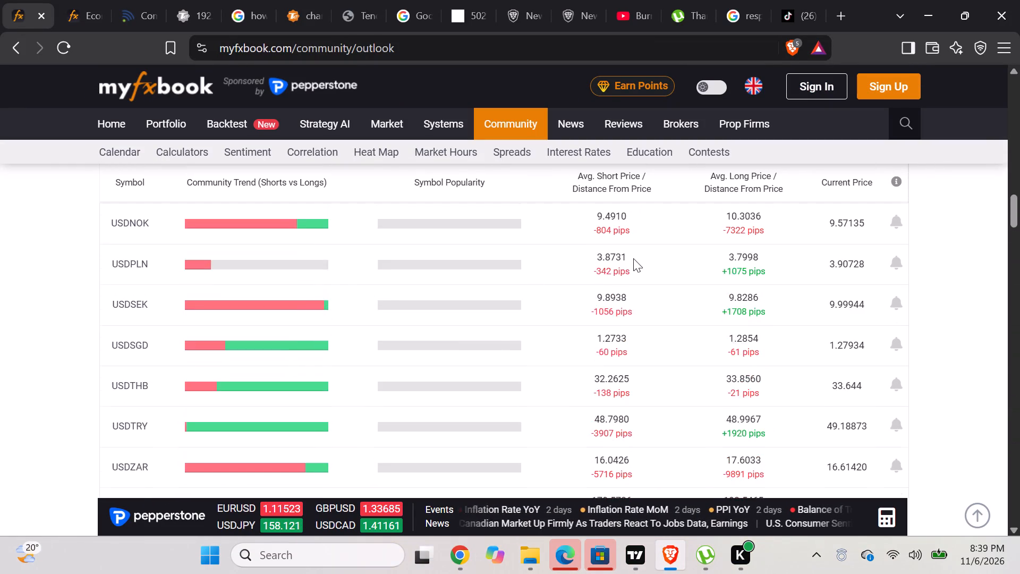
Switch to TradingView and examine the recent price action on the EURUSD 15-minute chart.
{"action": "left_click", "coordinate": [627, 552]}
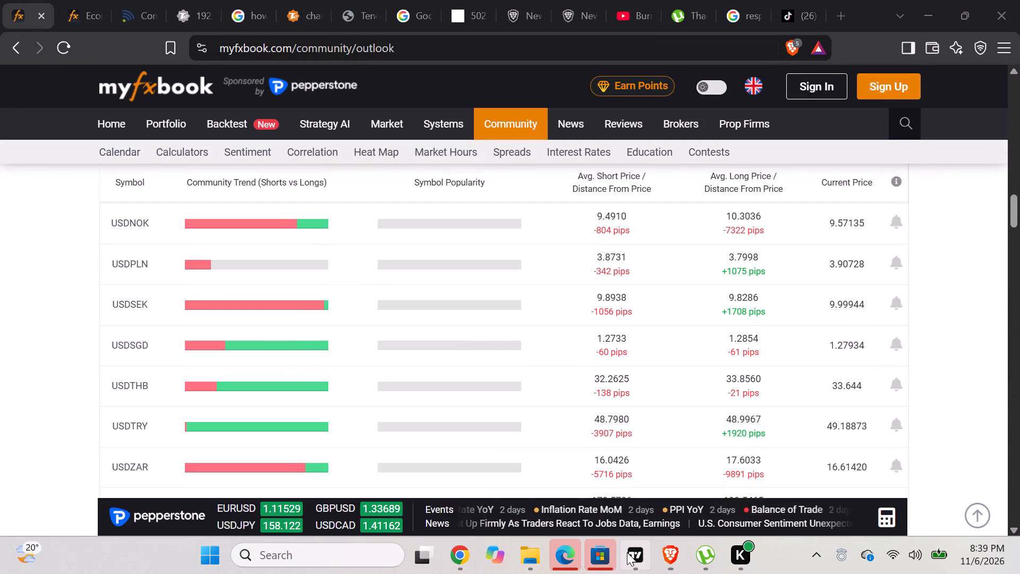
{"action": "scroll", "coordinate": [556, 346], "scroll_direction": "right", "scroll_amount": 1}
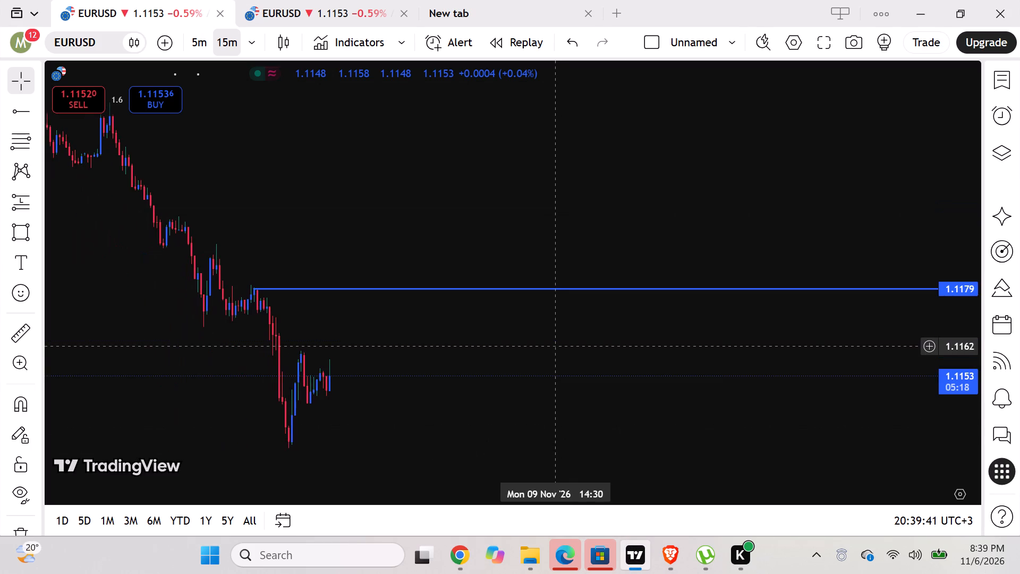
{"action": "scroll", "coordinate": [556, 346], "scroll_direction": "right", "scroll_amount": 1}
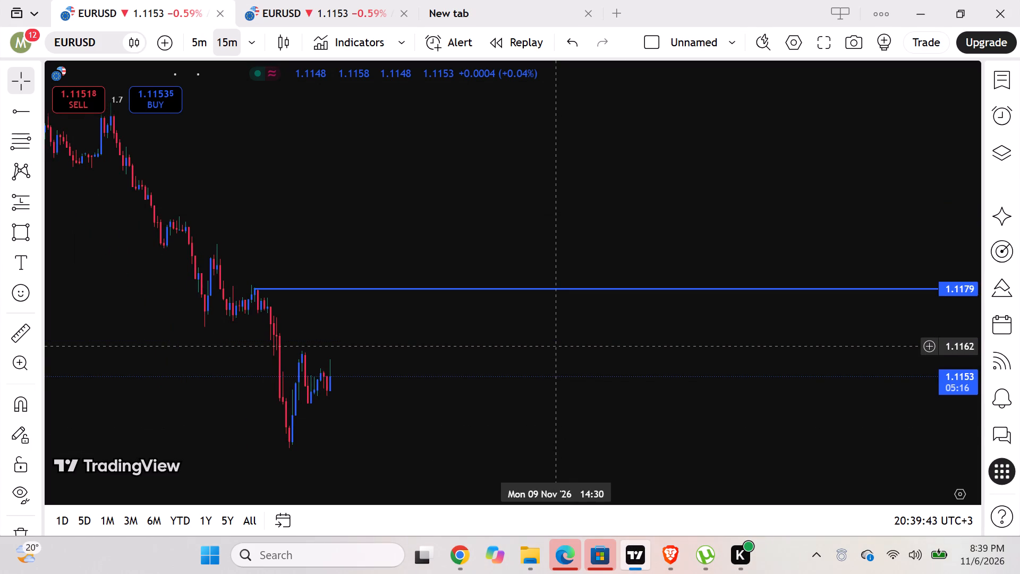
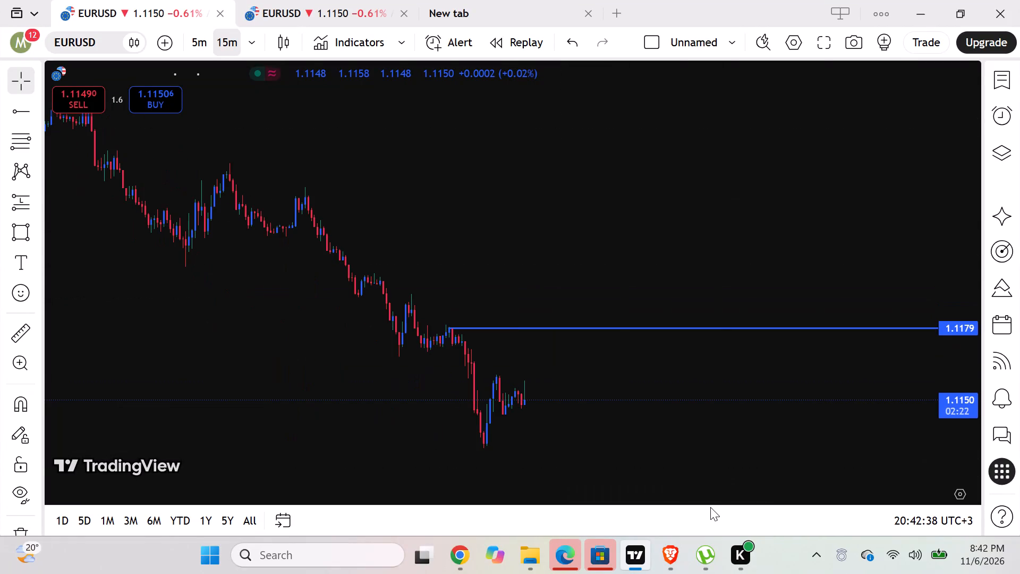
Switch to Brave and bring up the YouTube page with Burna Boy's Mandem Anthem video.
{"action": "left_click", "coordinate": [661, 504]}
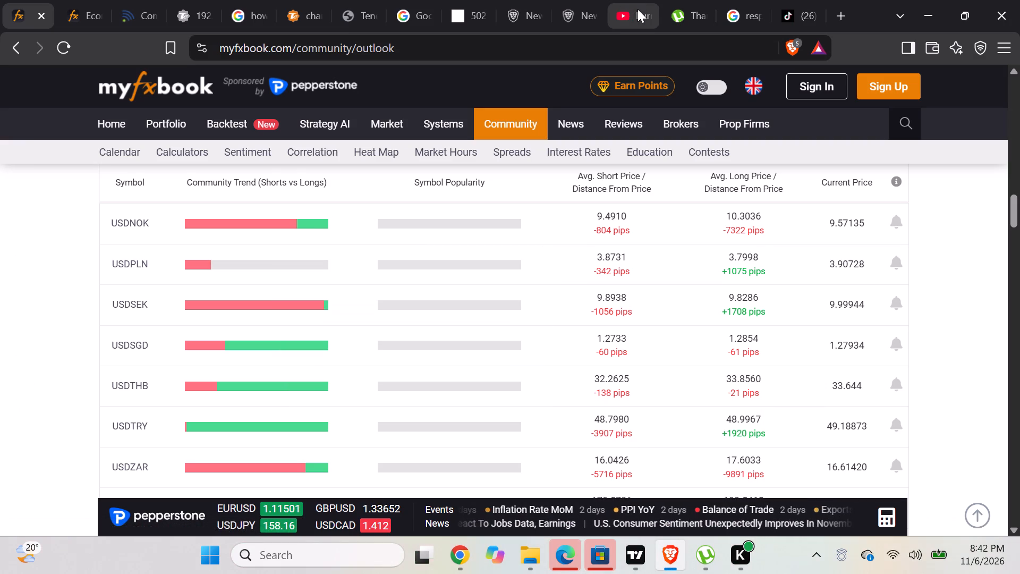
{"action": "left_click", "coordinate": [637, 10]}
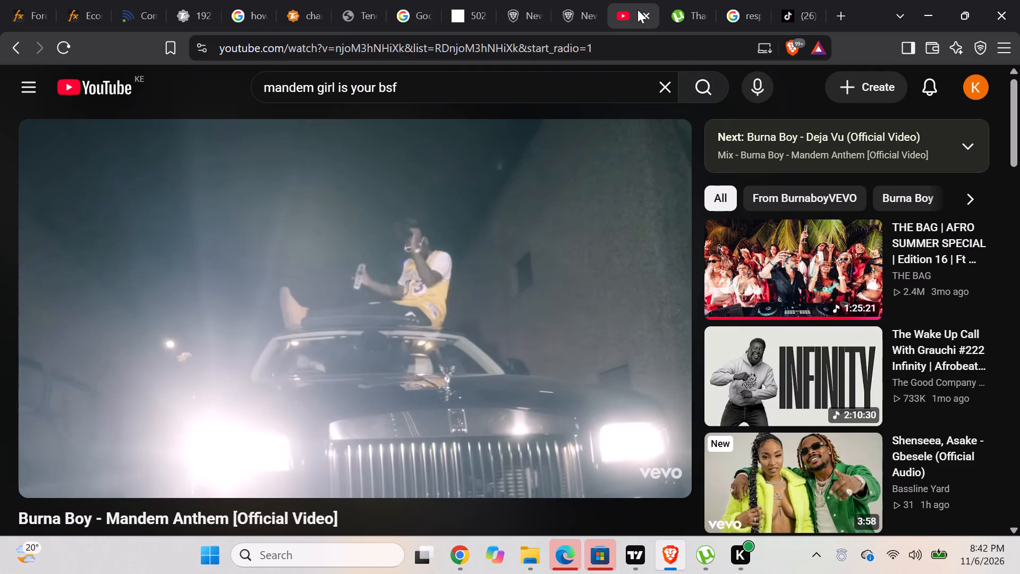